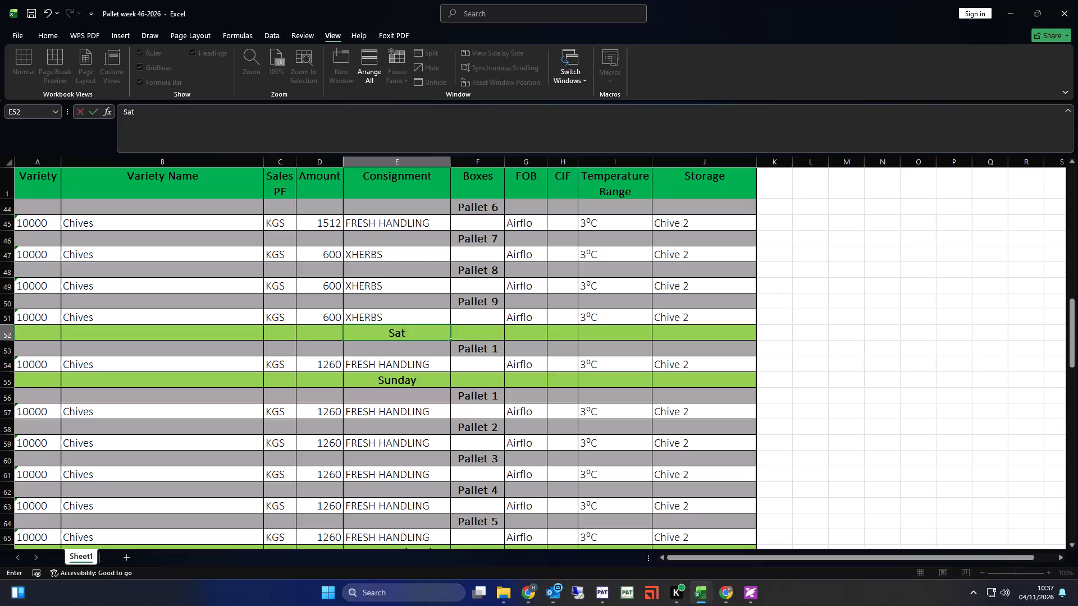
# Complete the Saturday heading and set its Pallet 1 line to consignment ERP with an amount of 500.
pyautogui.write('urday')
pyautogui.press('Return')
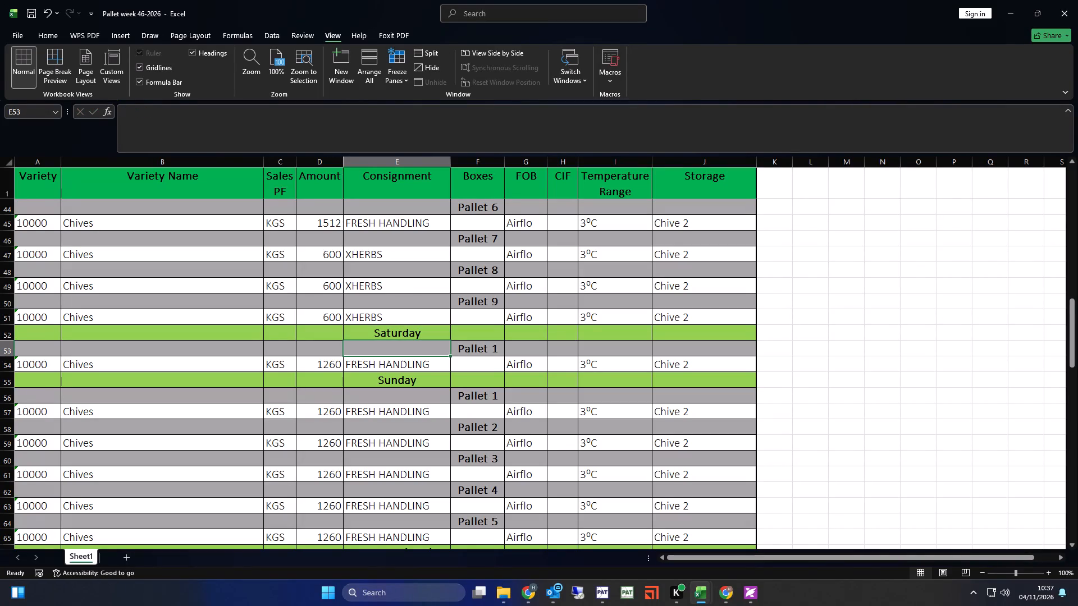
pyautogui.click(388, 368)
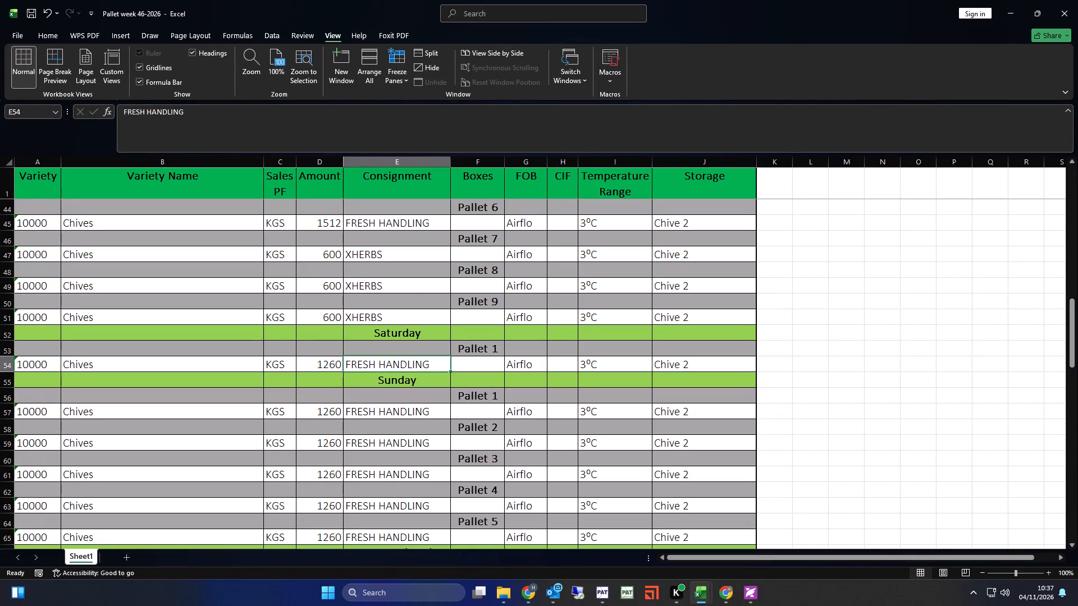
pyautogui.write('ERP')
pyautogui.click(322, 362)
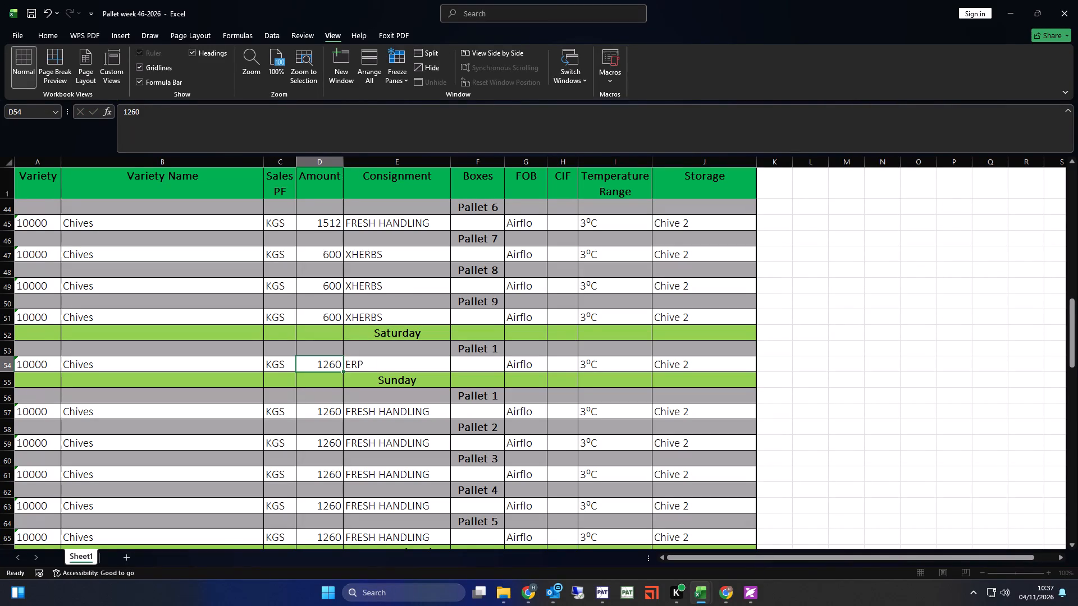
pyautogui.write('500')
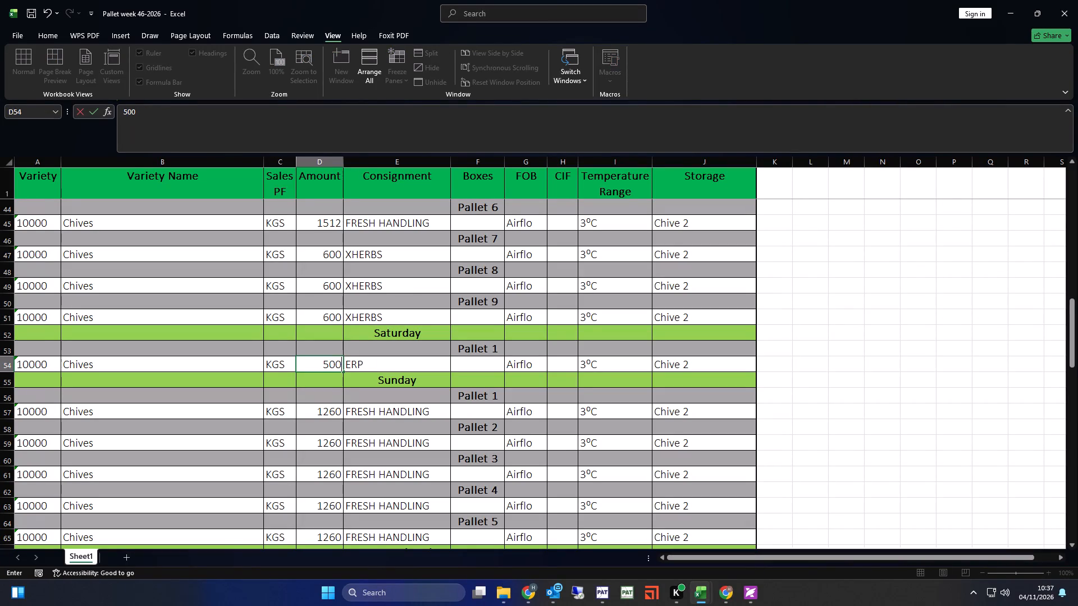
# Duplicate Saturday's two Pallet 1 rows directly below, relabel the copy as Pallet 2 and save the workbook.
pyautogui.moveTo(7, 347); pyautogui.dragTo(10, 362)
pyautogui.hotkey('ctrl', 'c')
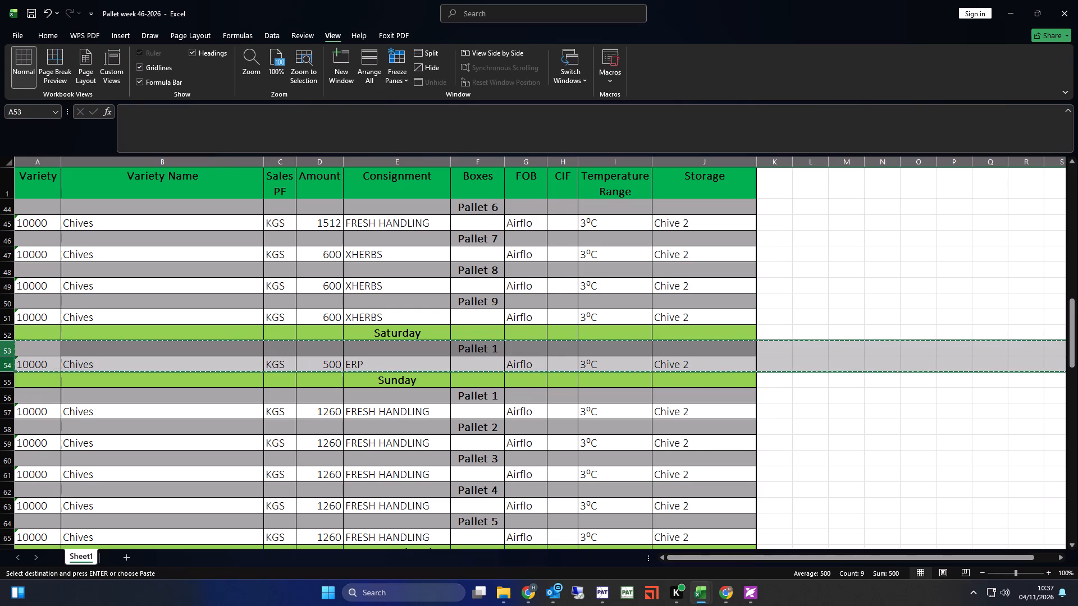
pyautogui.hotkey('ctrl', '+')
pyautogui.doubleClick(500, 380)
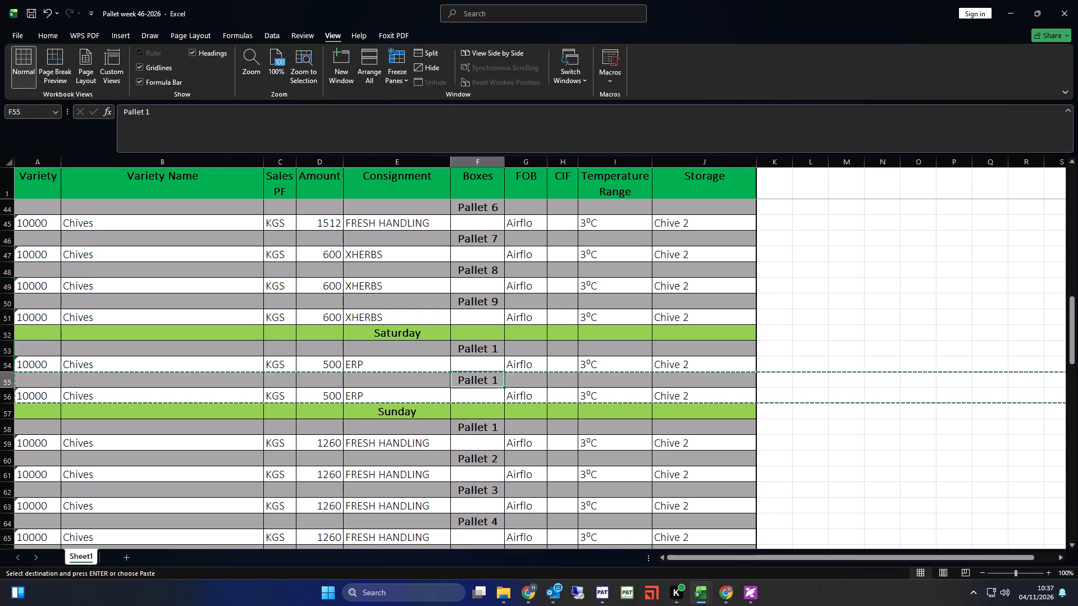
pyautogui.press('BackSpace')
pyautogui.press('2')
pyautogui.press('Return')
pyautogui.hotkey('ctrl', 's')
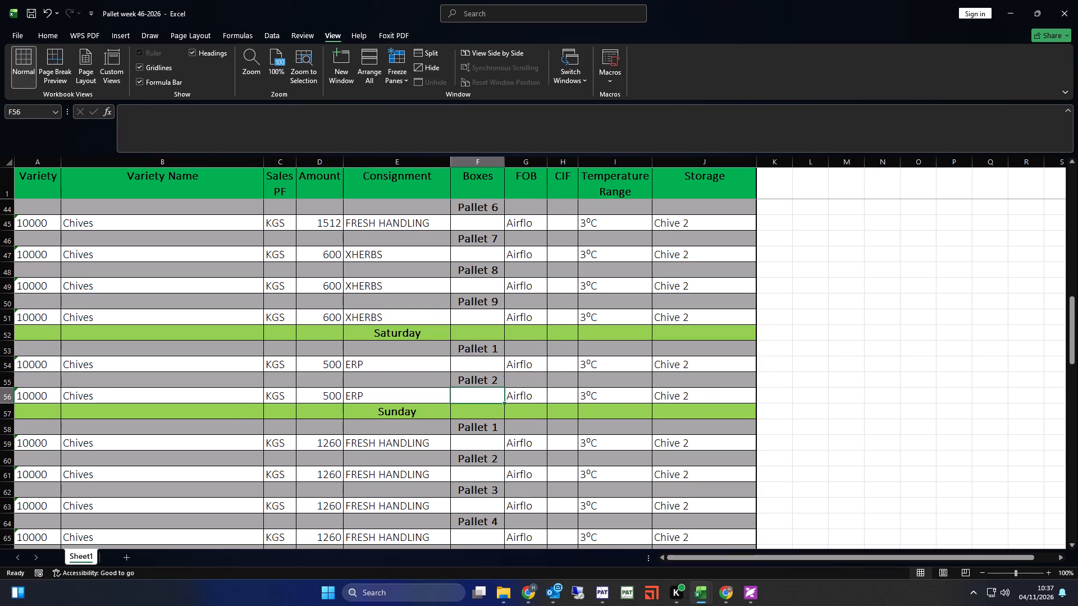
pyautogui.click(404, 329)
pyautogui.click(394, 370)
pyautogui.hotkey('ctrl', 's')
# Switch to the Book2 workbook and fill the Saturday rows, from the heading through the ERP total, with blue.
pyautogui.hotkey('alt', 'Tab')
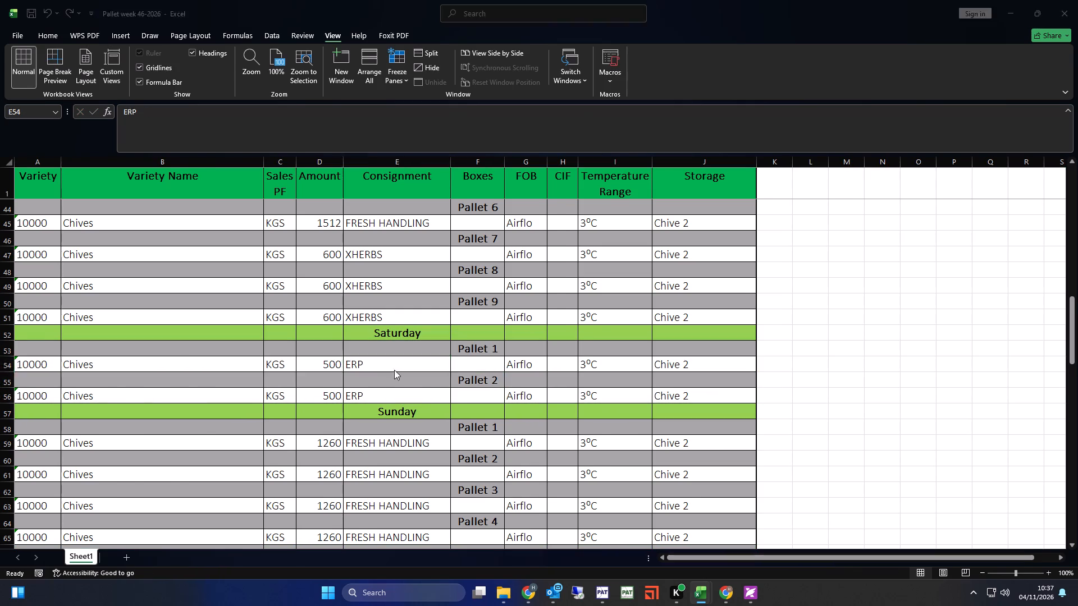
pyautogui.click(234, 380)
pyautogui.moveTo(8, 378); pyautogui.dragTo(8, 379)
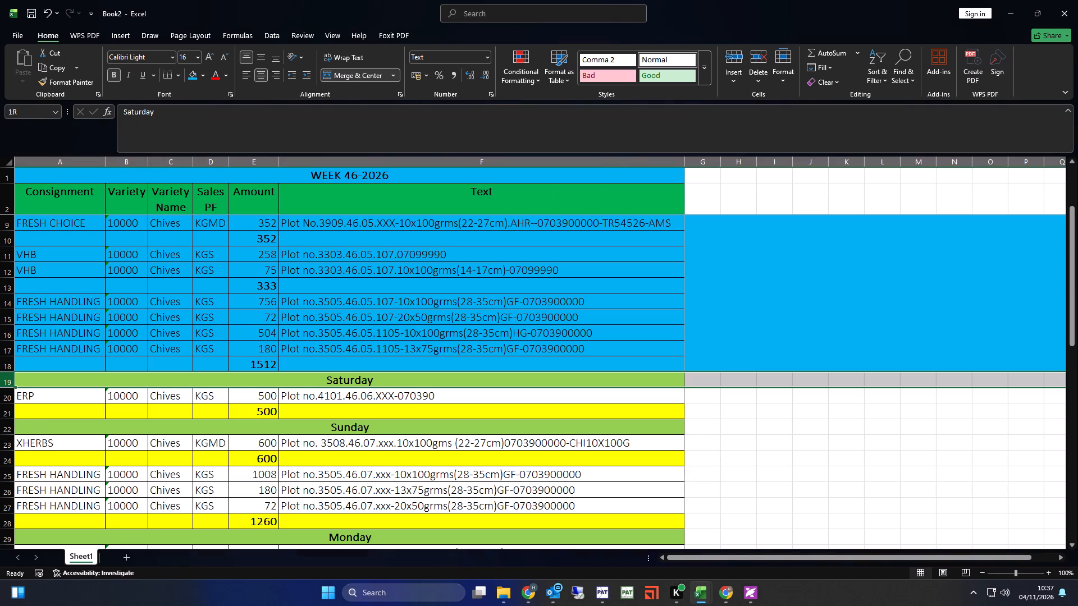
pyautogui.moveTo(8, 379); pyautogui.dragTo(16, 407)
pyautogui.click(194, 76)
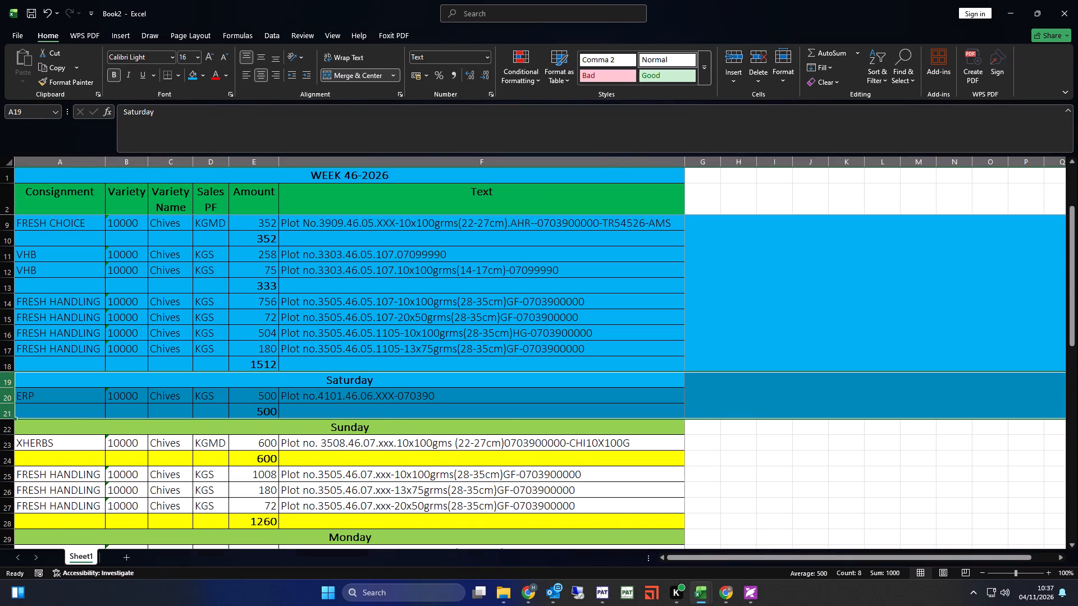
# Back in the Pallet week 46-2026 workbook, copy the three XHERBS pallets above Saturday and insert them at Sunday's end, before Monday(KCN).
pyautogui.scroll(-1, 316, 349)
pyautogui.click(339, 398)
pyautogui.hotkey('alt', 'Tab')
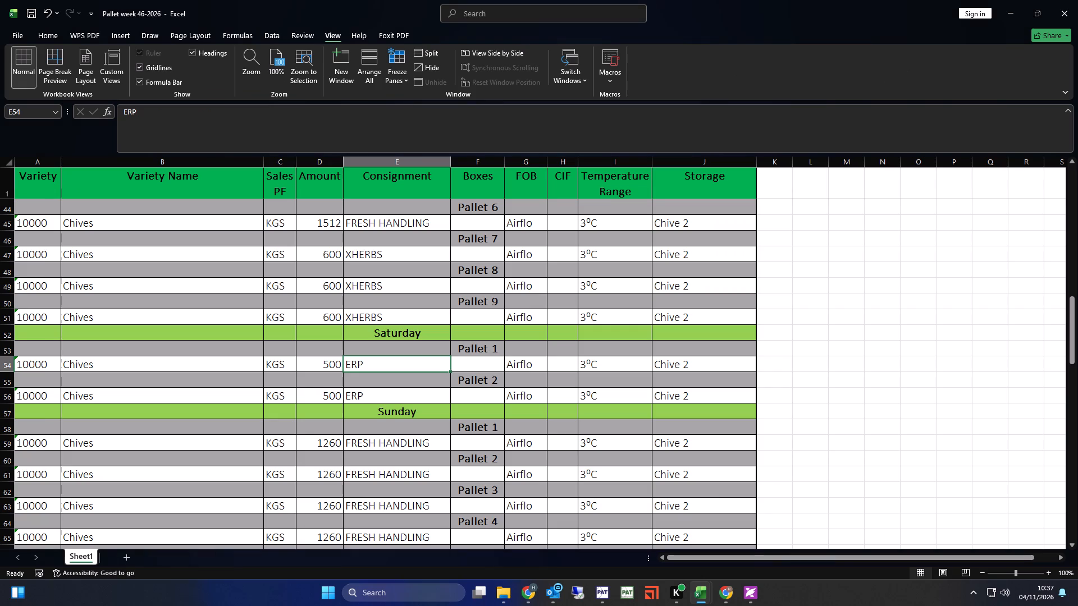
pyautogui.click(410, 414)
pyautogui.scroll(-2, 413, 406)
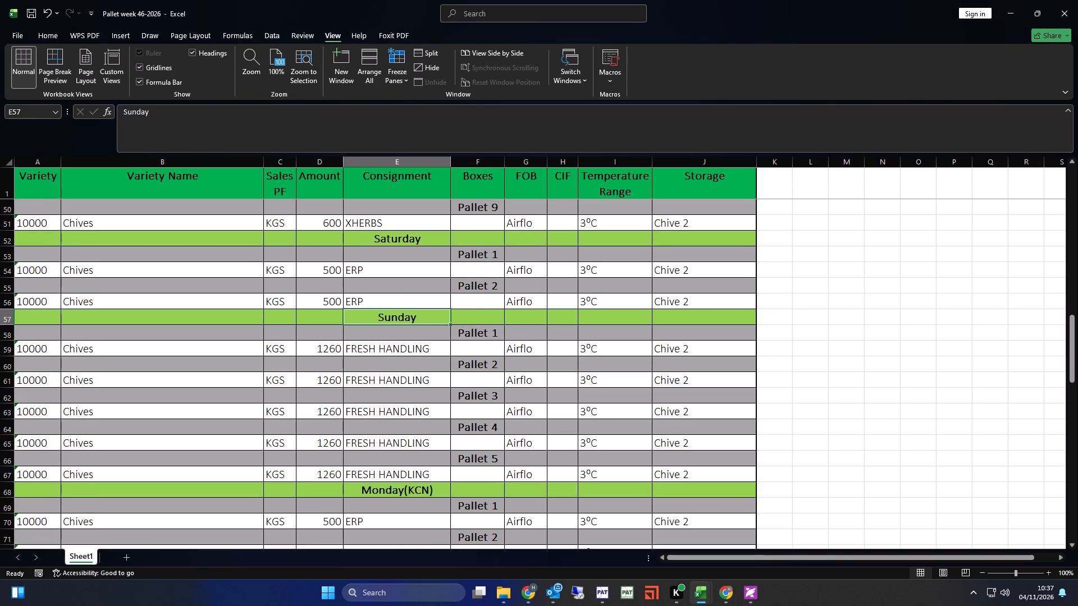
pyautogui.scroll(3, 357, 387)
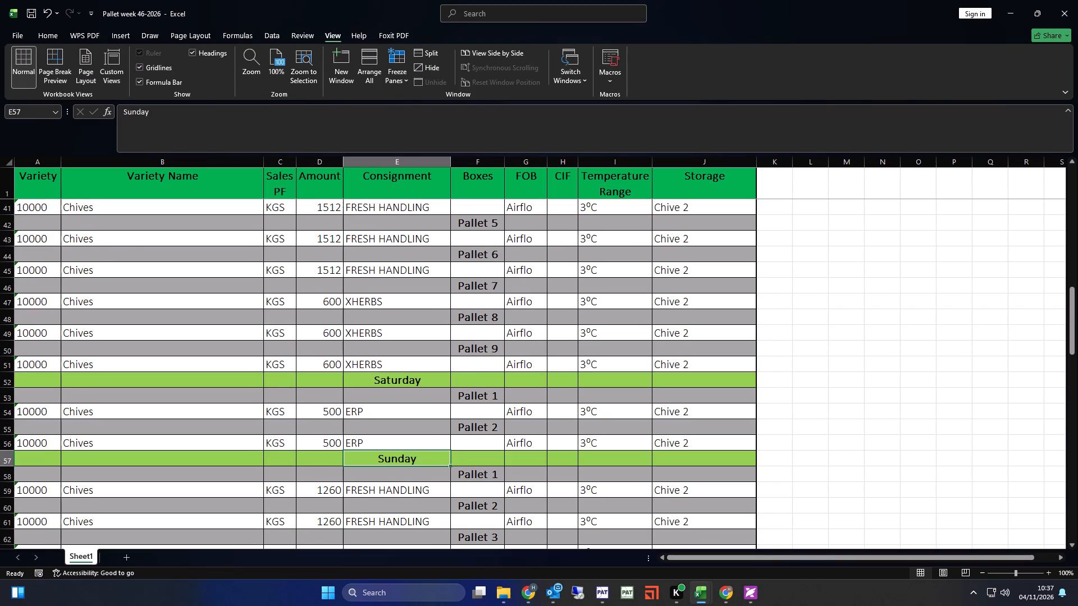
pyautogui.click(382, 301)
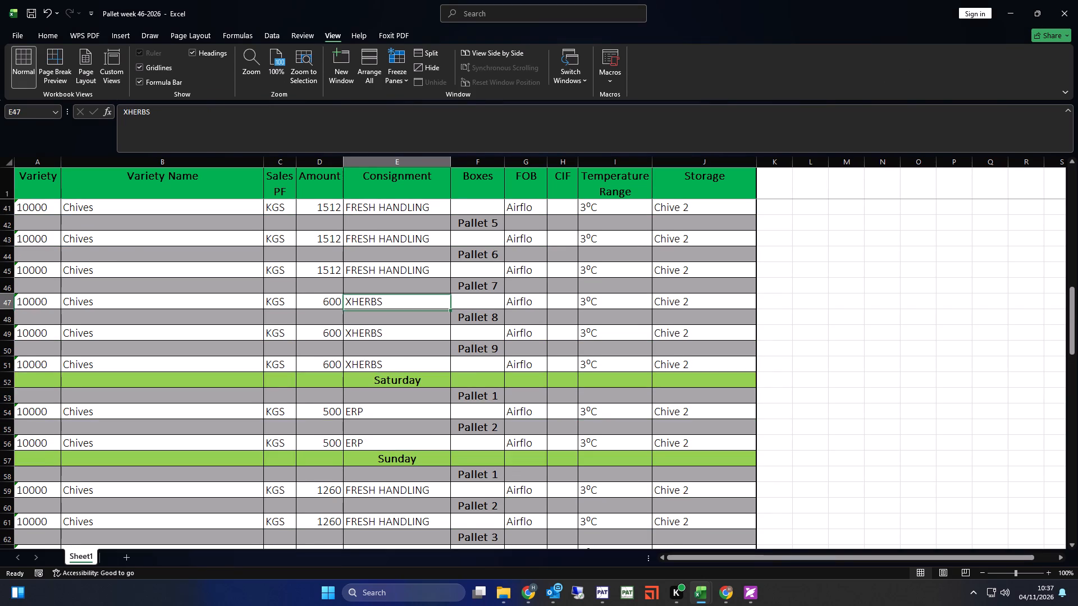
pyautogui.moveTo(10, 287); pyautogui.dragTo(19, 363)
pyautogui.hotkey('ctrl', 'c')
pyautogui.scroll(-3, 314, 406)
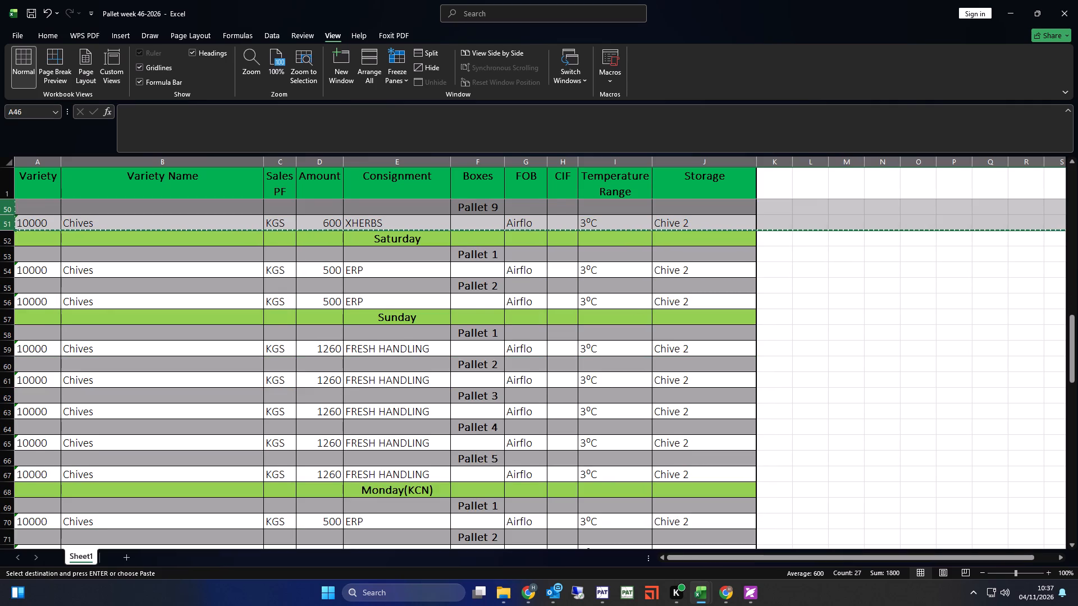
pyautogui.scroll(-1, 324, 404)
pyautogui.click(0, 443)
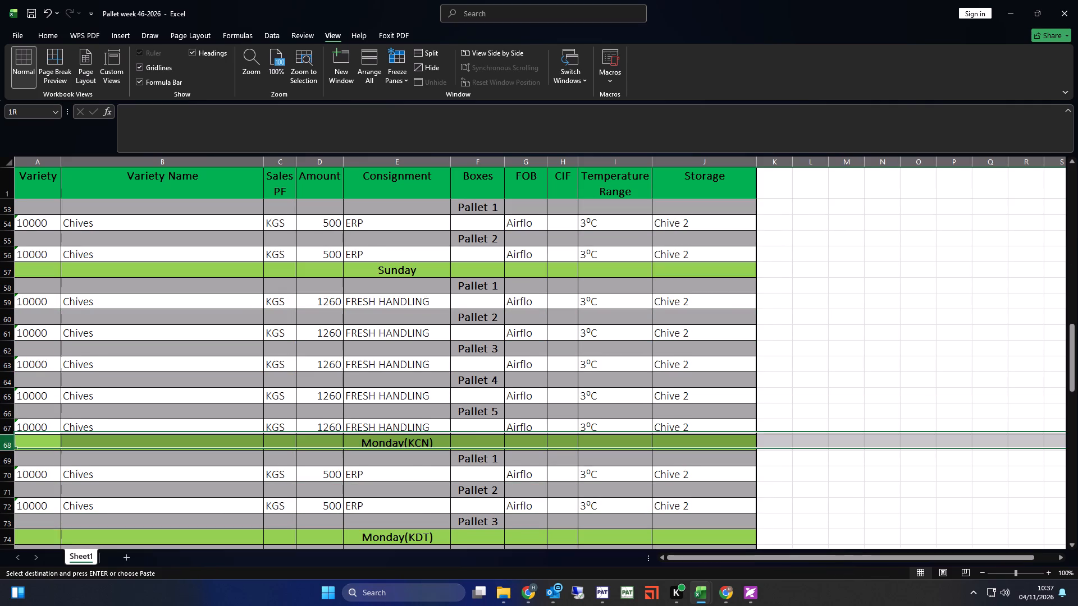
pyautogui.hotkey('ctrl', '+')
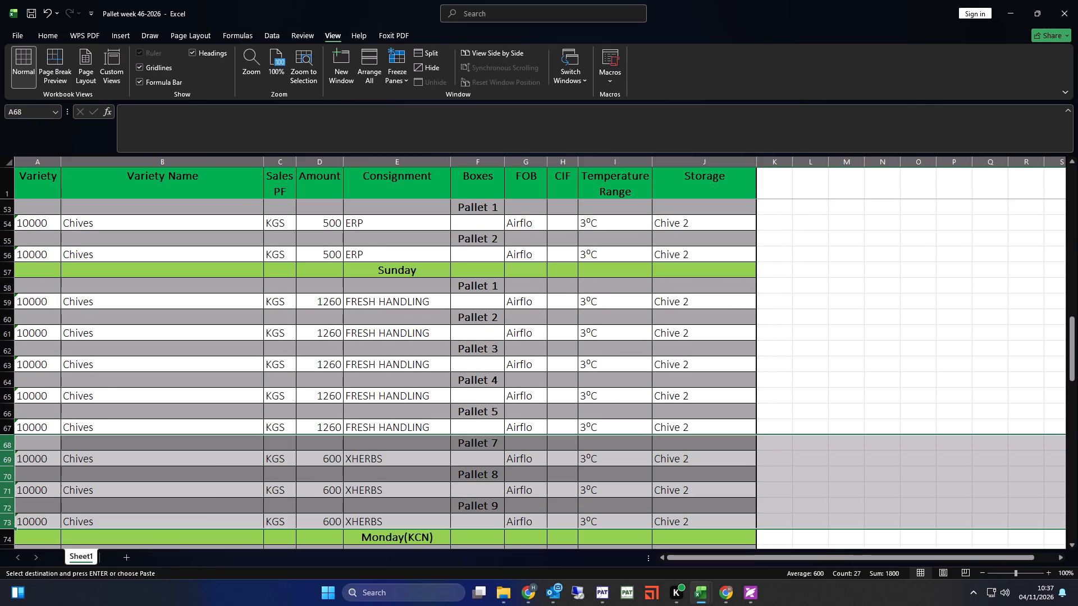
# Renumber the three inserted Sunday XHERBS pallets as Pallet 6, Pallet 7 and Pallet 8, and save the workbook.
pyautogui.doubleClick(499, 444)
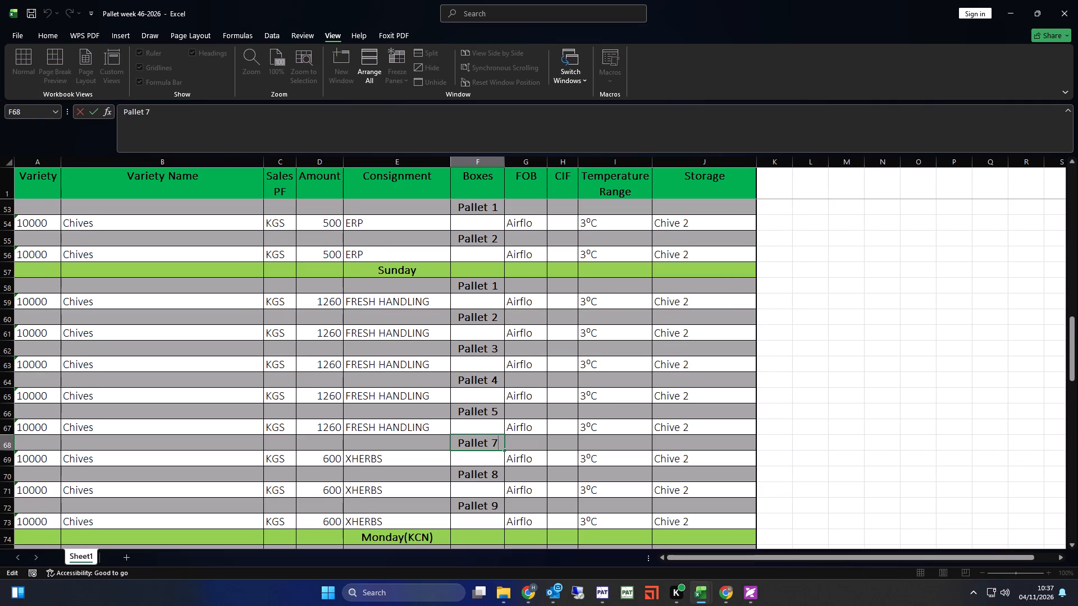
pyautogui.click(491, 476)
pyautogui.hotkey('ctrl', 'c')
pyautogui.click(493, 503)
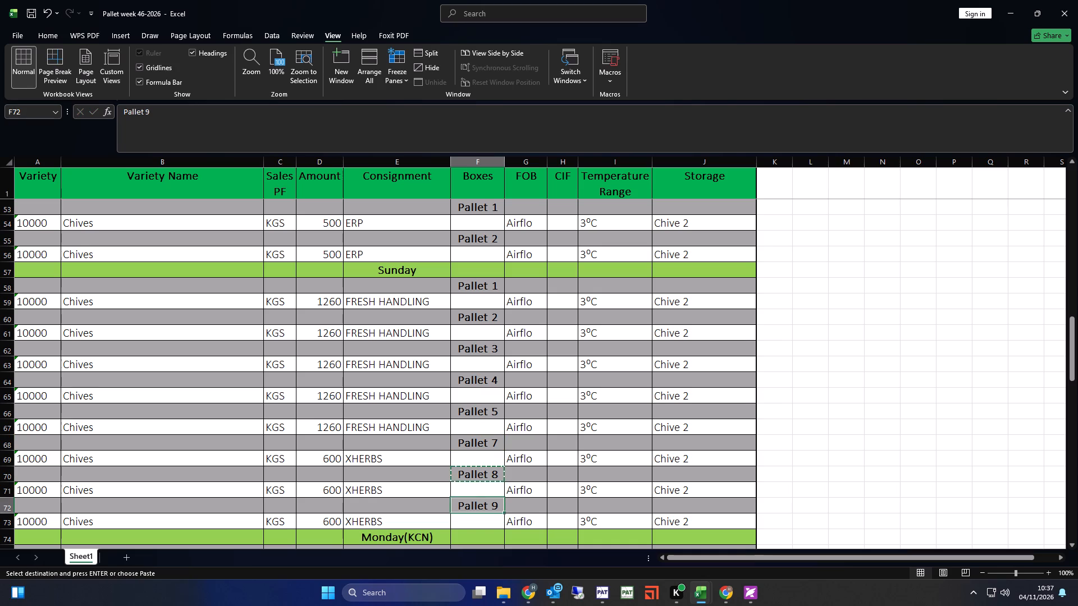
pyautogui.hotkey('ctrl', 'v')
pyautogui.click(495, 447)
pyautogui.hotkey('ctrl', 'c')
pyautogui.click(497, 471)
pyautogui.hotkey('ctrl', 'v')
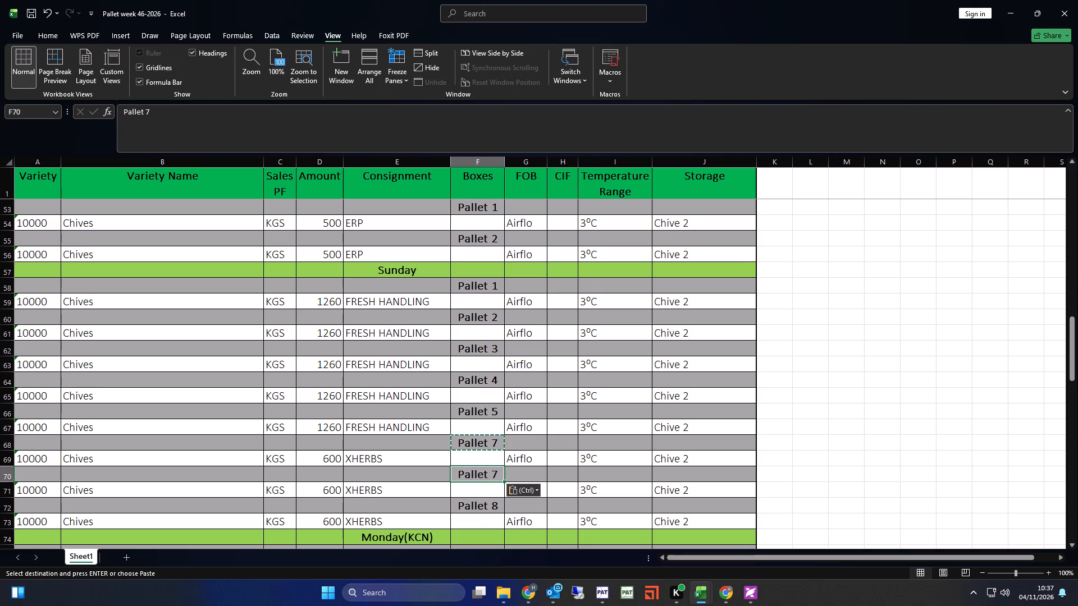
pyautogui.doubleClick(499, 444)
pyautogui.press('BackSpace')
pyautogui.press('6')
pyautogui.press('Return')
pyautogui.hotkey('ctrl', 's')
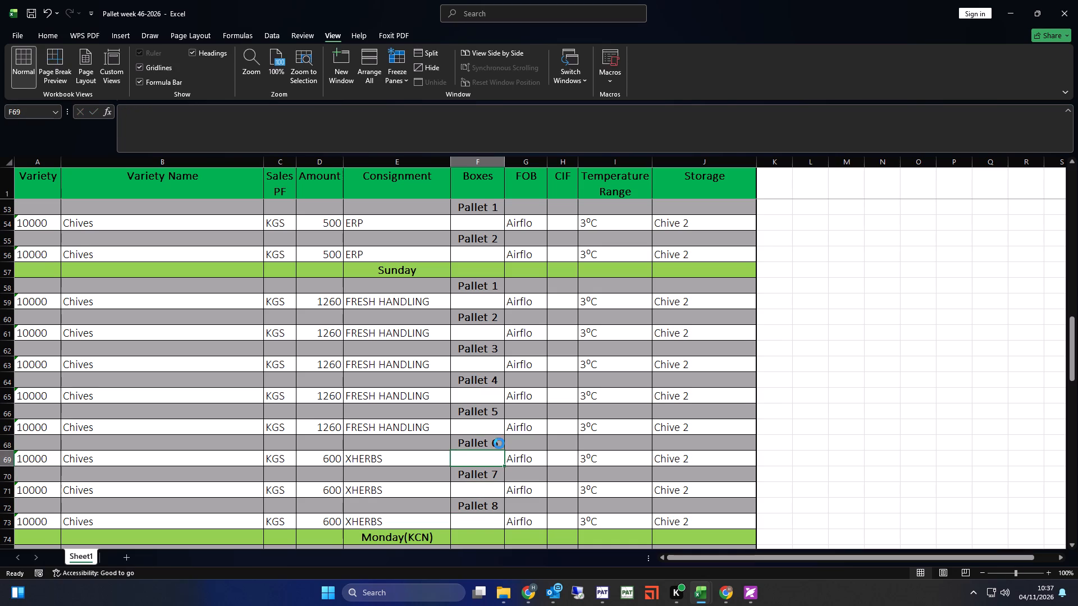
pyautogui.hotkey('ctrl', 's')
# Switch to File Explorer, open the Excel Week 46 workbook from the Excel folder and enable editing.
pyautogui.hotkey('alt', 'Tab')
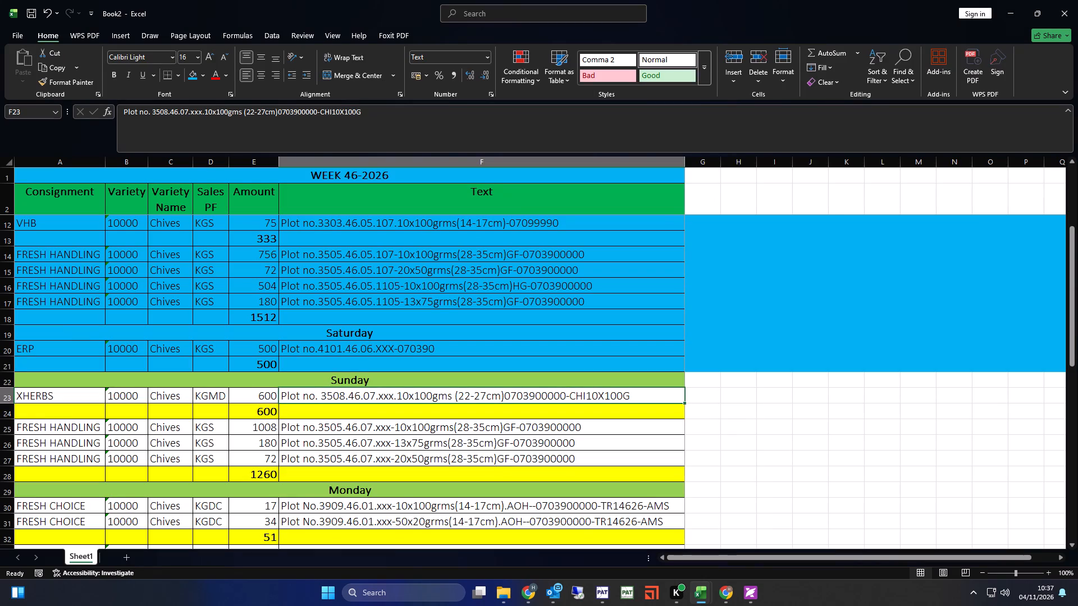
pyautogui.click(508, 589)
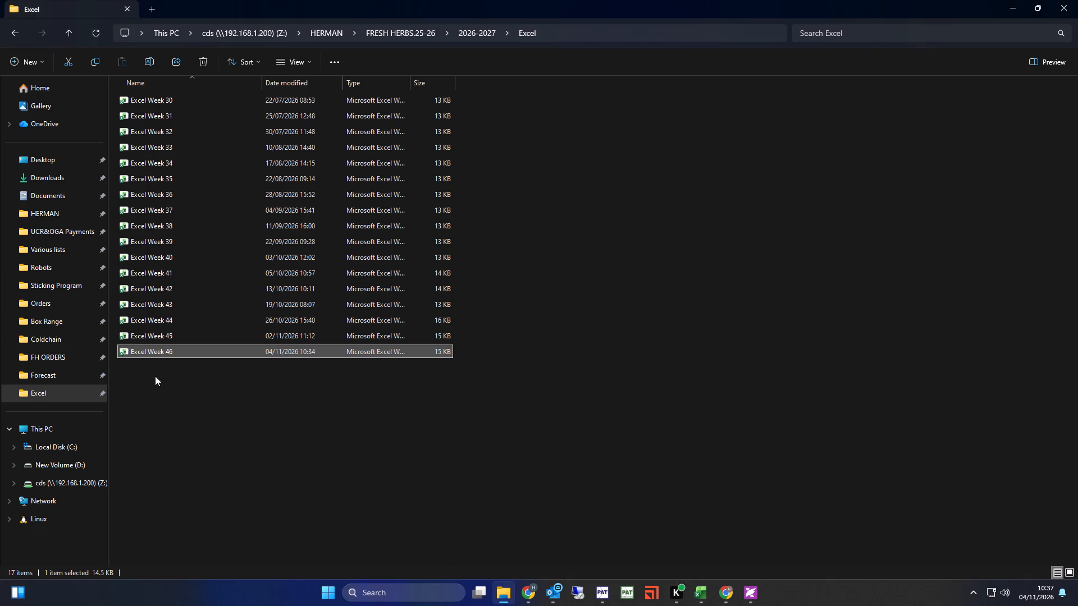
pyautogui.doubleClick(166, 353)
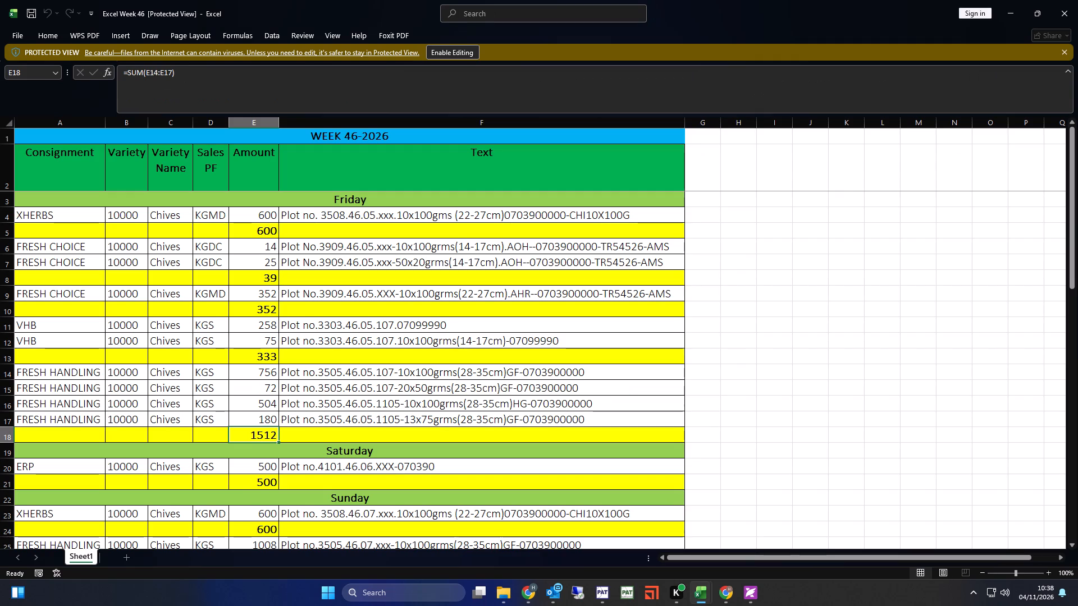
pyautogui.click(428, 400)
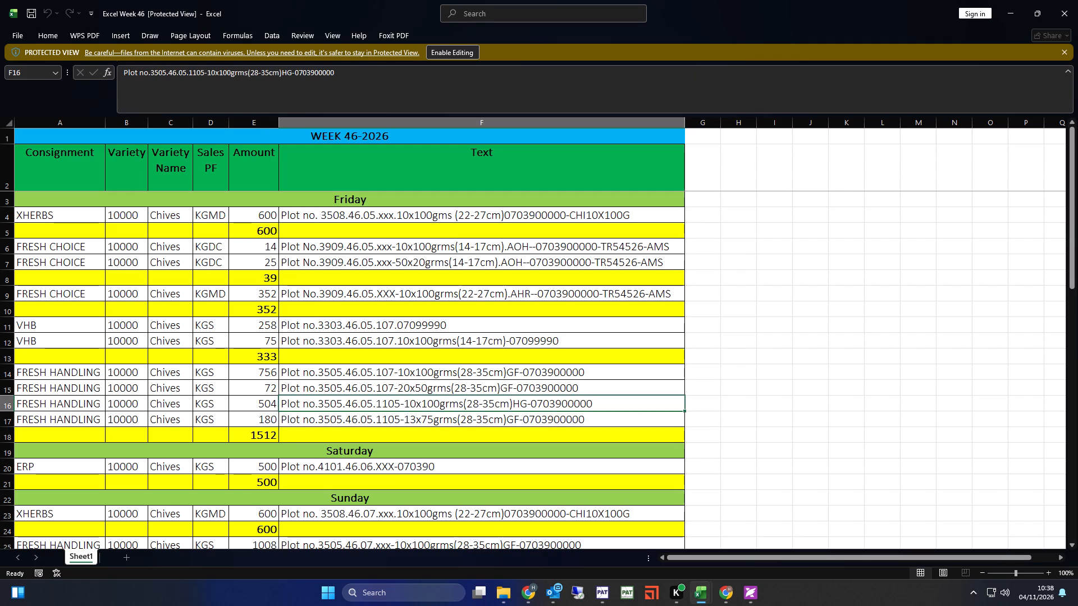
pyautogui.click(467, 53)
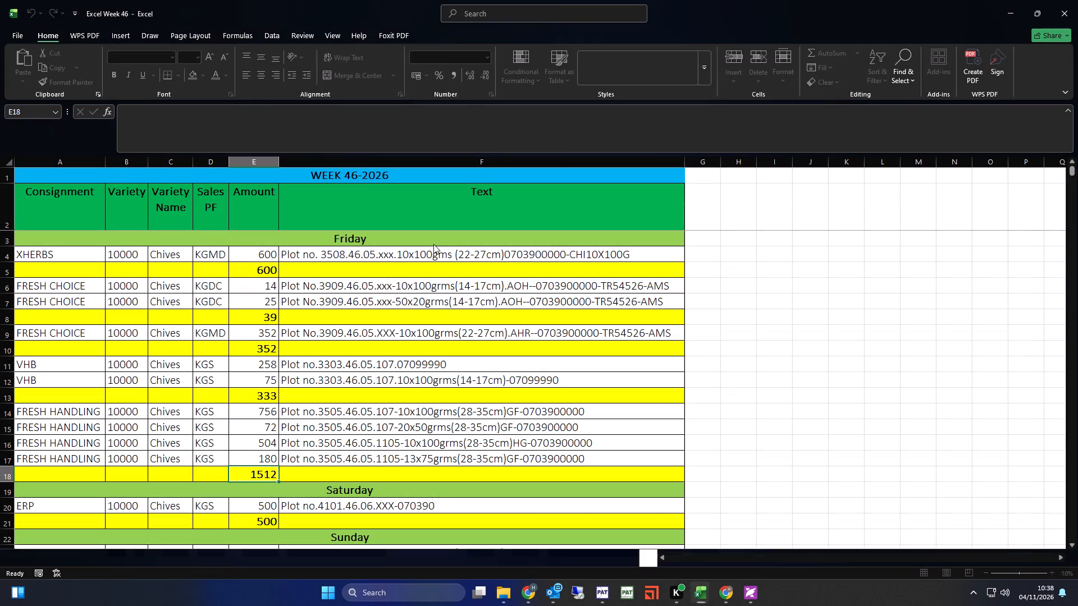
# Print 10 copies of the active Week 46 sheet.
pyautogui.click(459, 336)
pyautogui.hotkey('ctrl', 'p')
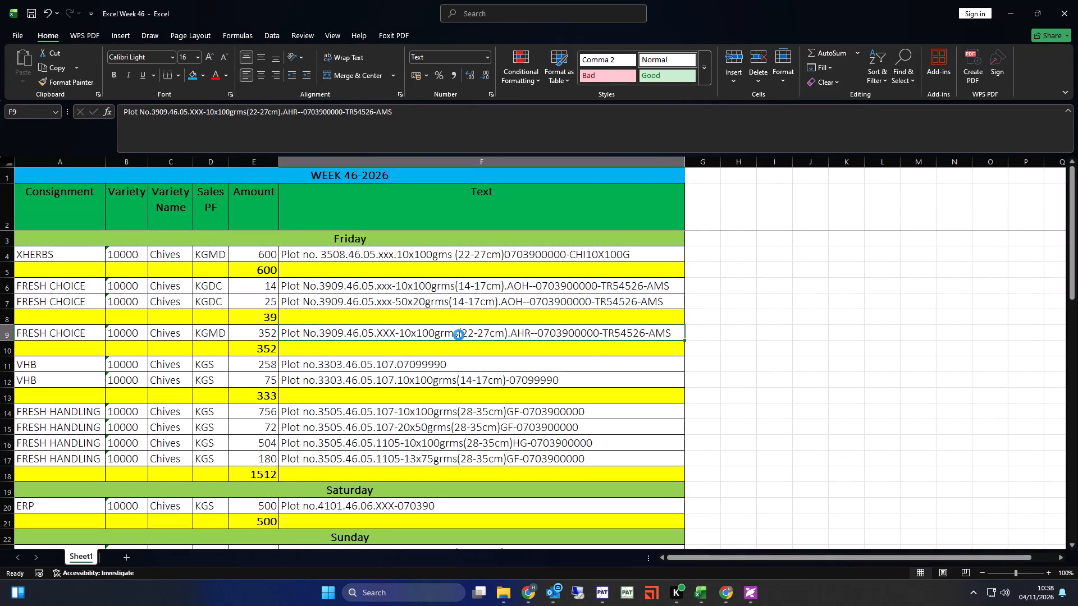
pyautogui.click(198, 68)
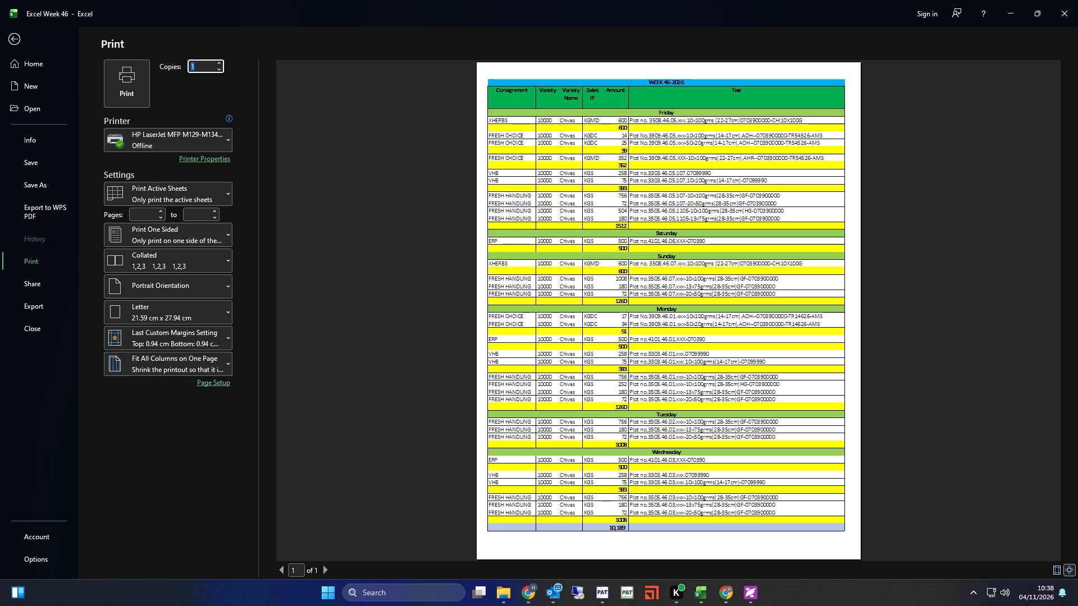
pyautogui.write('10')
pyautogui.click(129, 84)
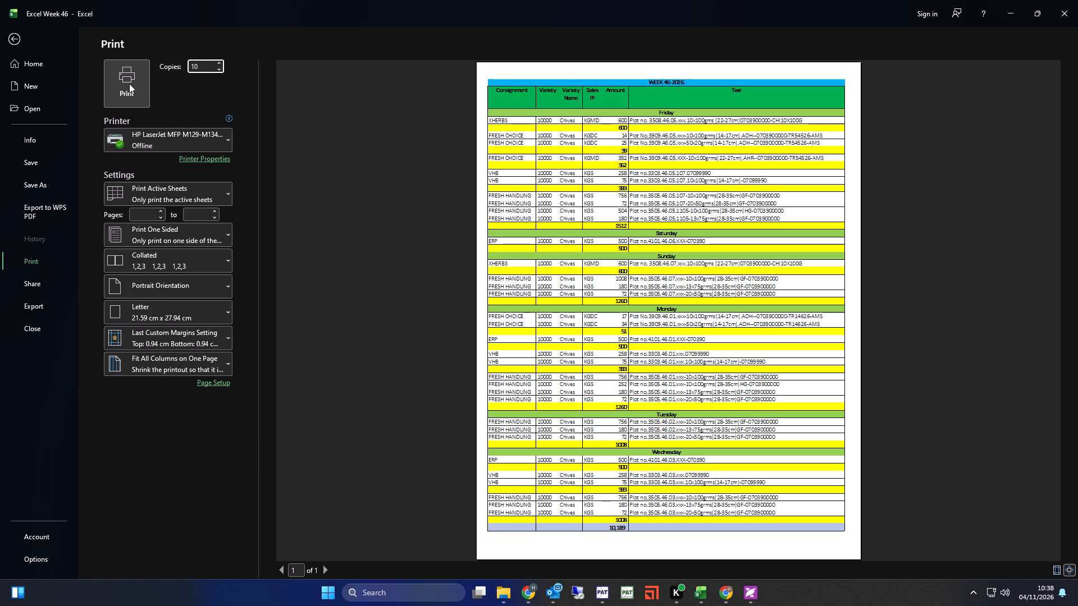
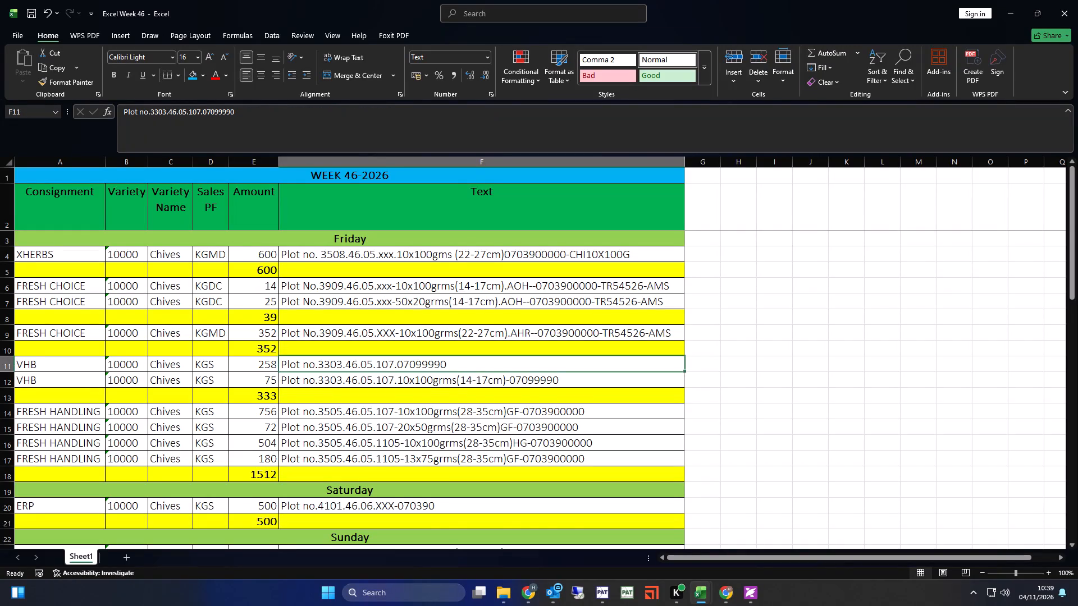
# Save the Excel Week 46 workbook after printing.
pyautogui.hotkey('ctrl', 's')
pyautogui.scroll(-7, 403, 379)
pyautogui.scroll(17, 403, 379)
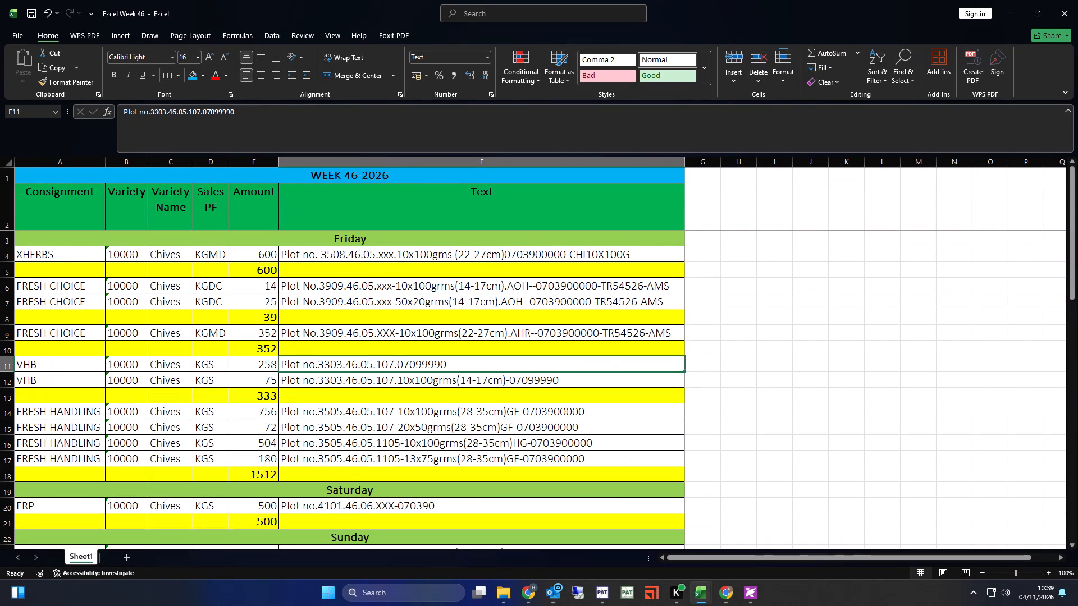
pyautogui.scroll(2, 405, 379)
pyautogui.click(392, 333)
pyautogui.hotkey('ctrl', 's')
# Switch to the Pallet week 46-2026 workbook and check the Saturday and Sunday pallets and their numbering.
pyautogui.hotkey('alt', 'Tab')
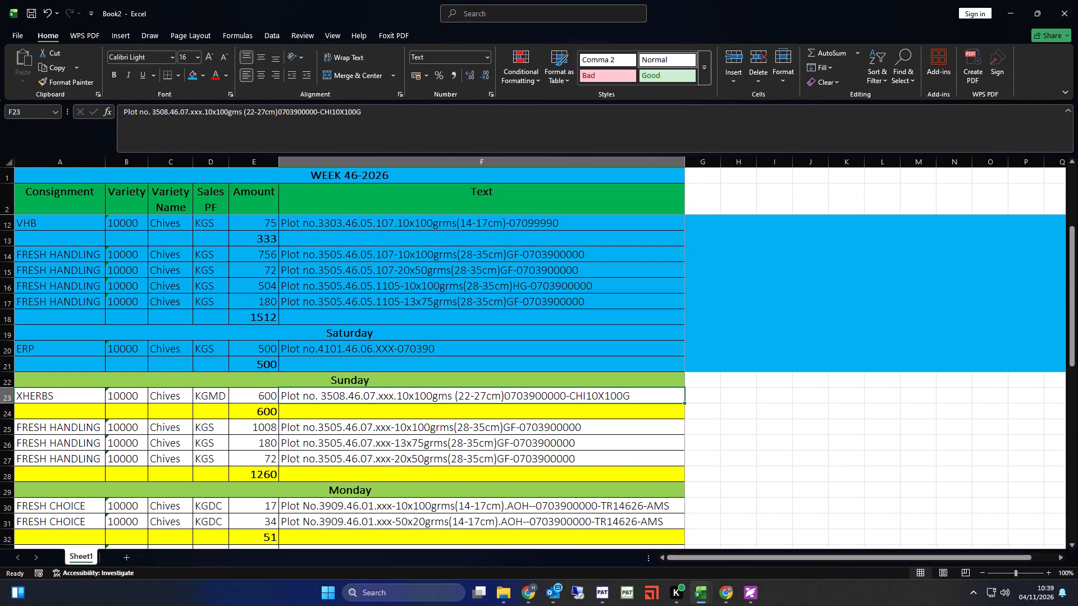
pyautogui.click(161, 392)
pyautogui.hotkey('alt', 'Tab')
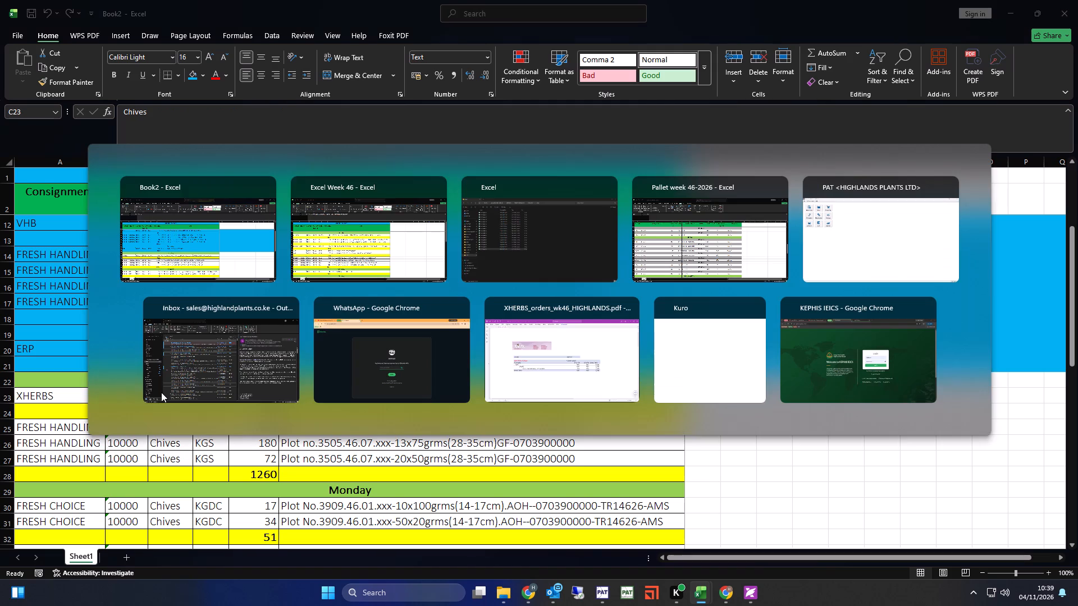
pyautogui.hotkey('alt', 'Tab')
pyautogui.hotkey('alt', 'Tab')
pyautogui.scroll(1, 330, 424)
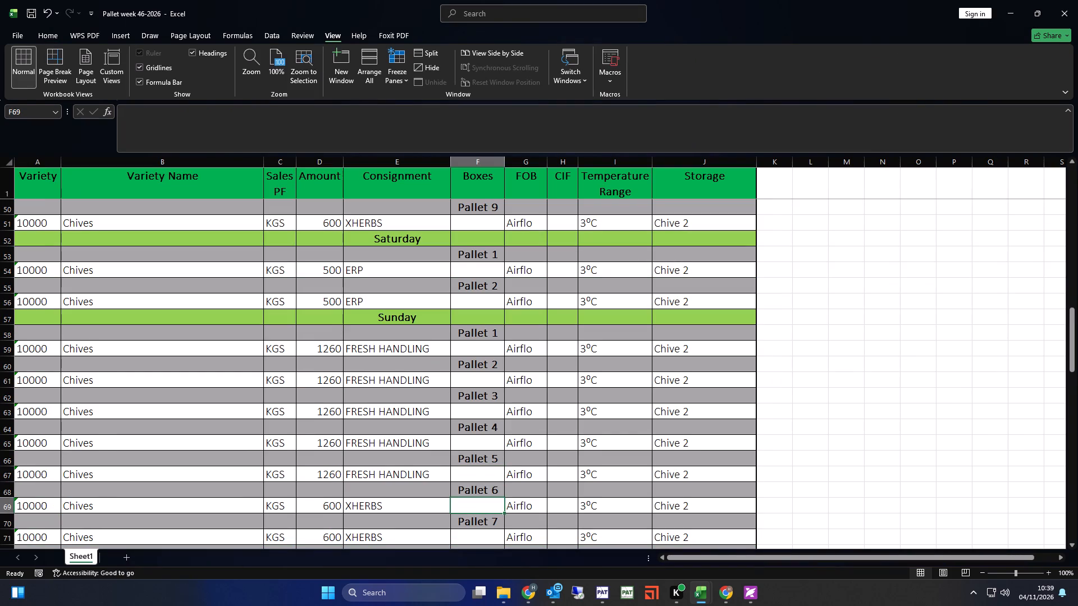
pyautogui.click(404, 240)
pyautogui.click(405, 313)
pyautogui.scroll(-1, 414, 345)
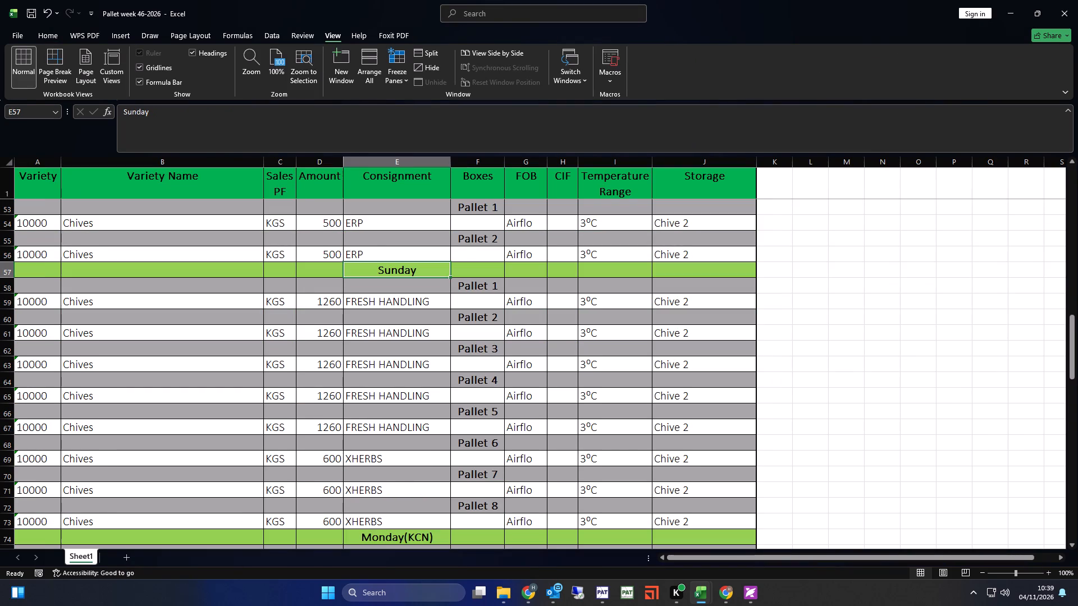
pyautogui.click(489, 288)
pyautogui.click(491, 318)
pyautogui.click(491, 350)
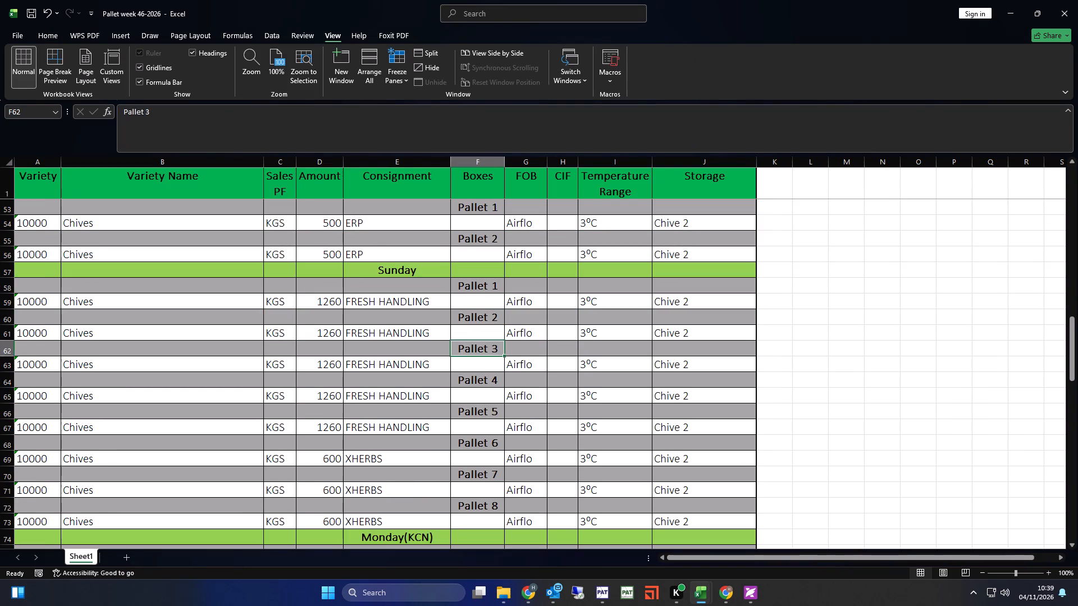
pyautogui.click(494, 384)
pyautogui.click(496, 414)
pyautogui.click(495, 446)
pyautogui.click(494, 477)
pyautogui.click(488, 511)
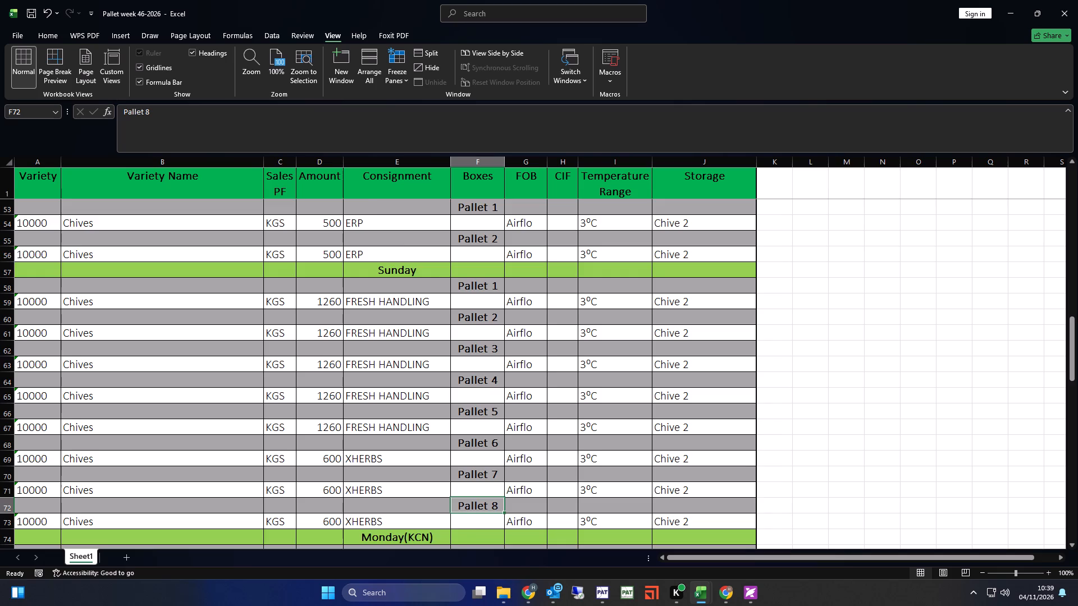
pyautogui.scroll(-1, 428, 439)
# In Book2, fill Sunday's order rows 22 to 28 with the same blue as the rows already transferred.
pyautogui.hotkey('alt', 'Tab')
pyautogui.click(290, 387)
pyautogui.click(287, 396)
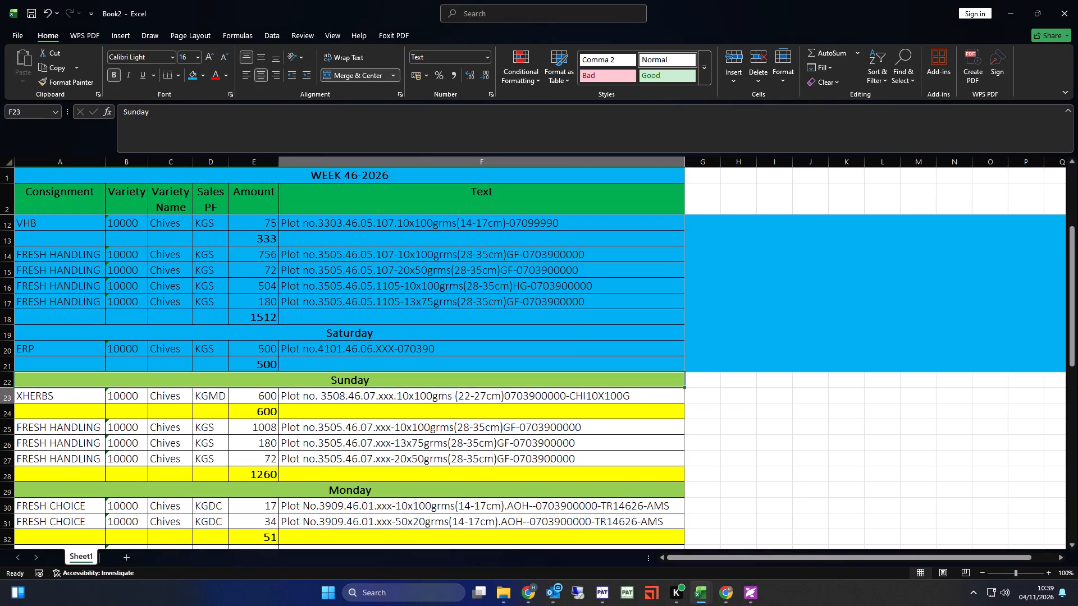
pyautogui.moveTo(8, 380); pyautogui.dragTo(21, 472)
pyautogui.click(192, 75)
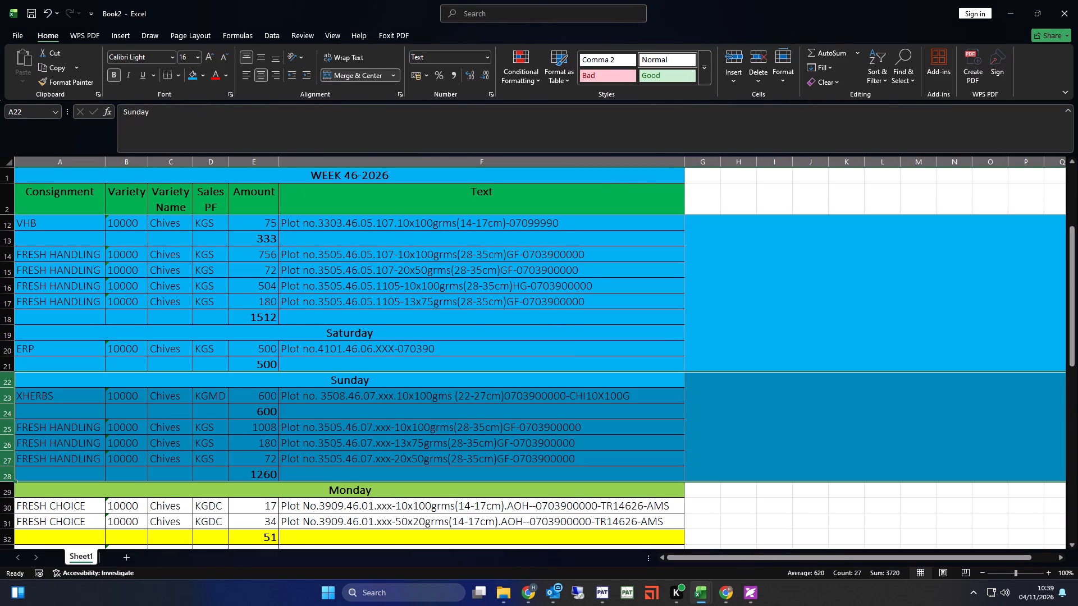
# Compare the Monday(KCN) pallets in the Pallet week 46-2026 workbook with Monday's orders in Book2.
pyautogui.hotkey('alt', 'Tab')
pyautogui.scroll(-1, 368, 403)
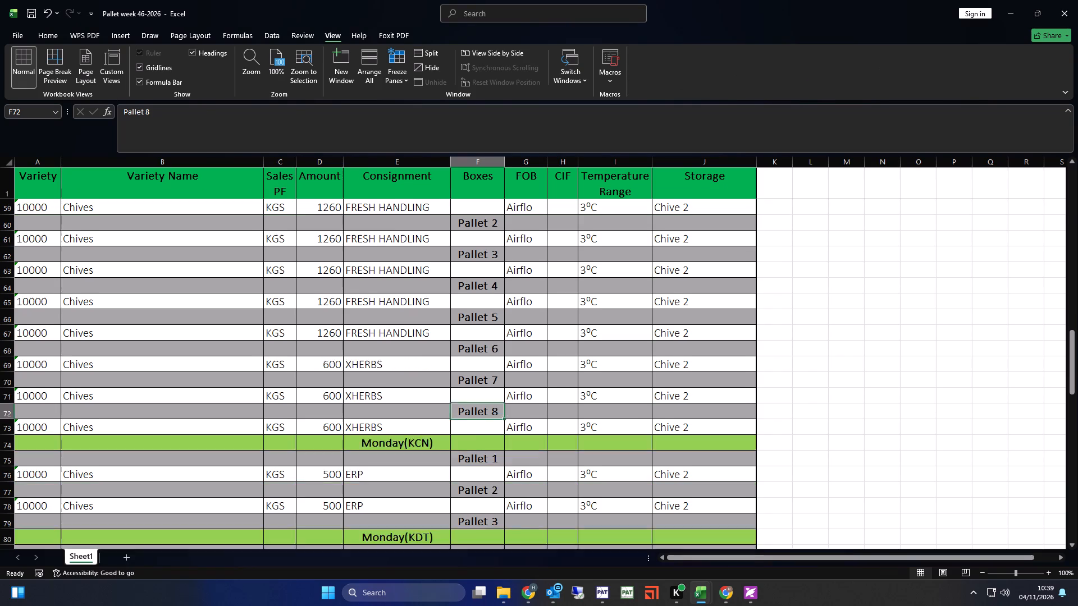
pyautogui.scroll(-2, 373, 401)
pyautogui.click(392, 349)
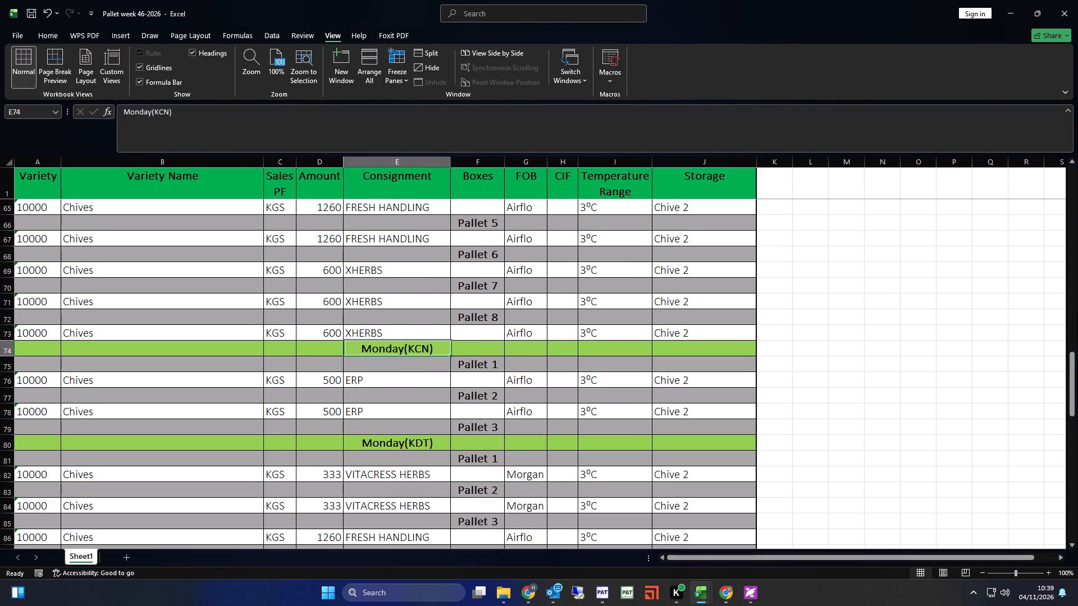
pyautogui.hotkey('alt', 'Tab')
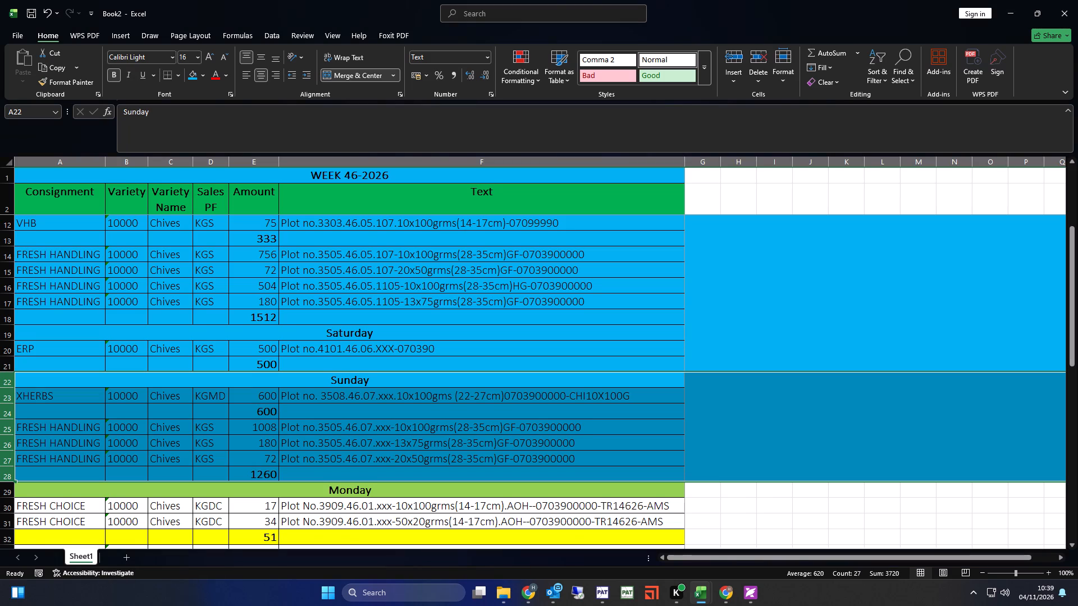
pyautogui.scroll(-3, 322, 425)
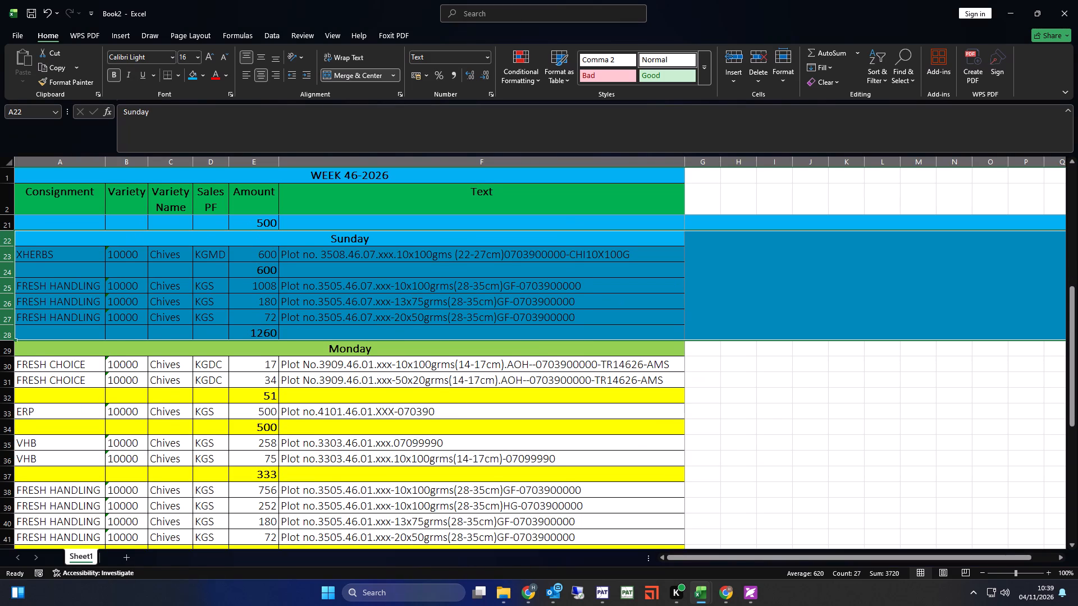
pyautogui.click(318, 408)
# In the pallet workbook, copy the FRESH CHOICE row above Friday (KDT) and insert it under Monday(KCN) Pallet 3.
pyautogui.hotkey('alt', 'Tab')
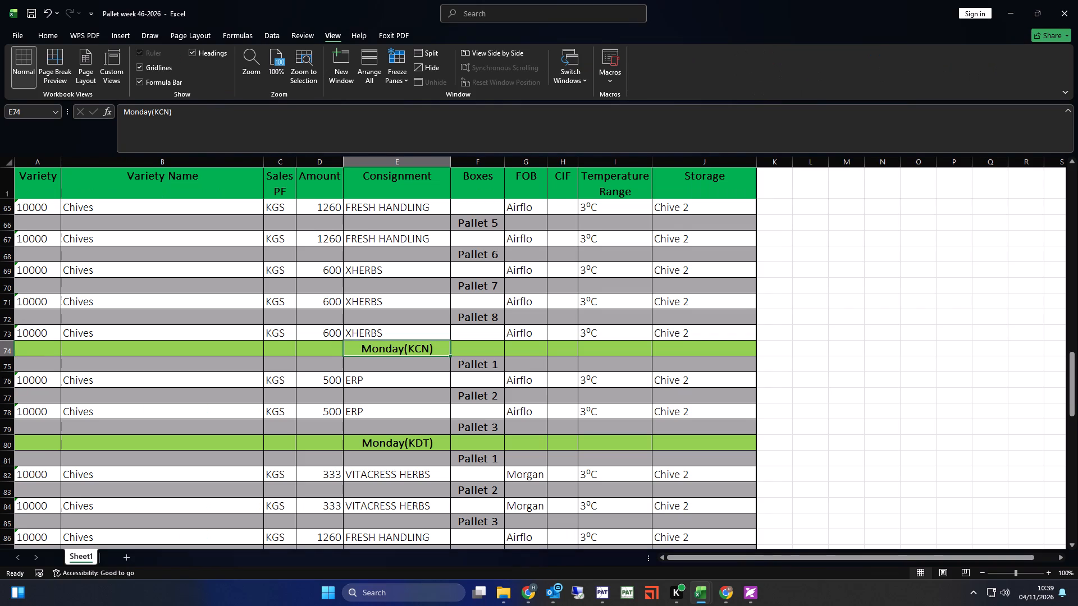
pyautogui.scroll(6, 319, 385)
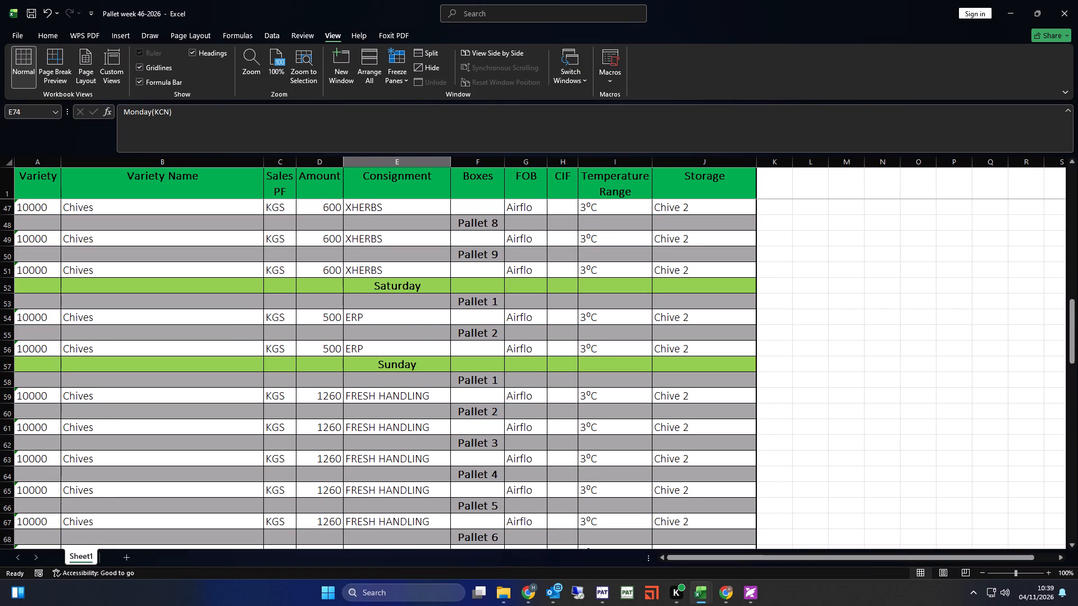
pyautogui.scroll(6, 319, 385)
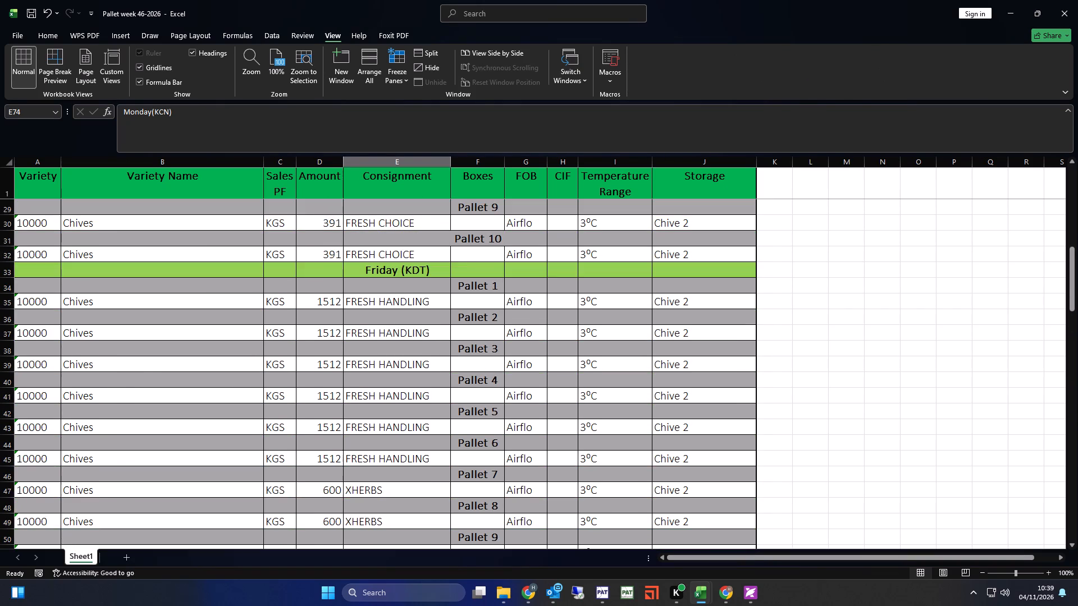
pyautogui.scroll(2, 319, 385)
pyautogui.click(349, 350)
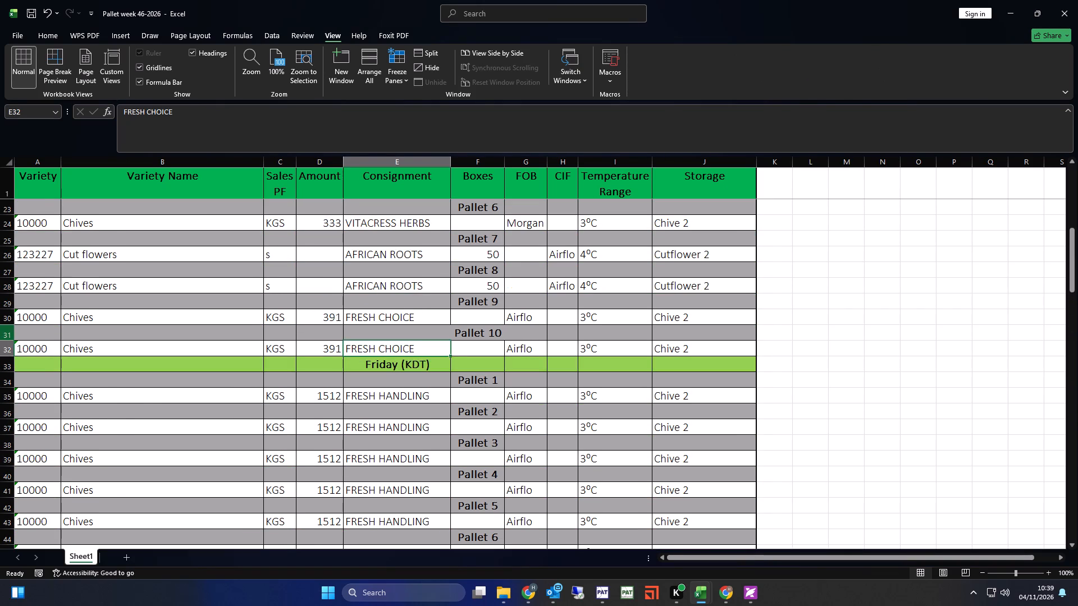
pyautogui.click(5, 336)
pyautogui.click(0, 348)
pyautogui.hotkey('ctrl', 'c')
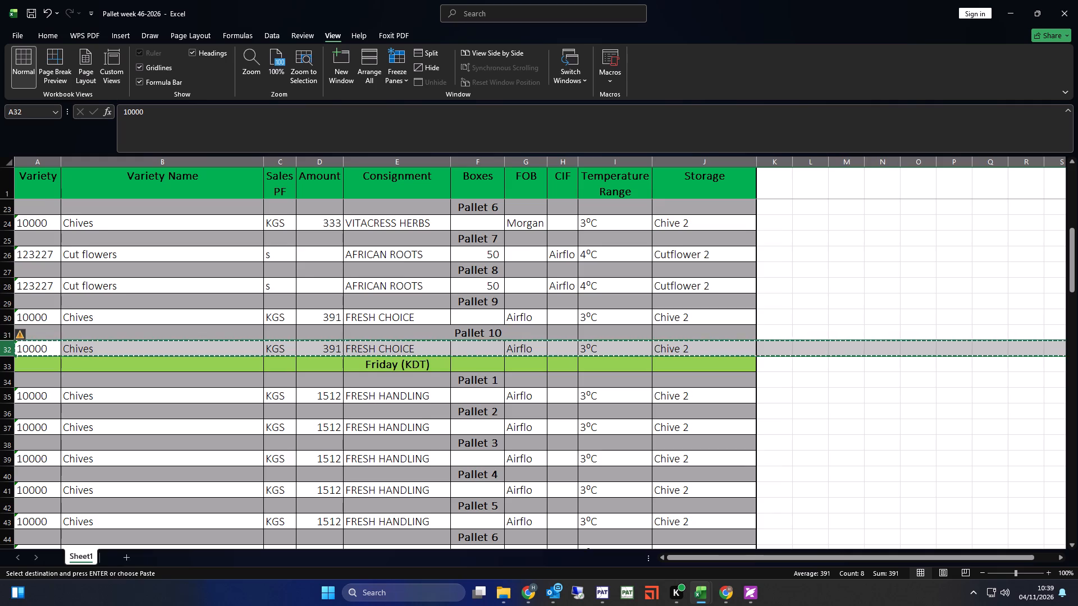
pyautogui.scroll(-12, 328, 441)
pyautogui.scroll(2, 353, 440)
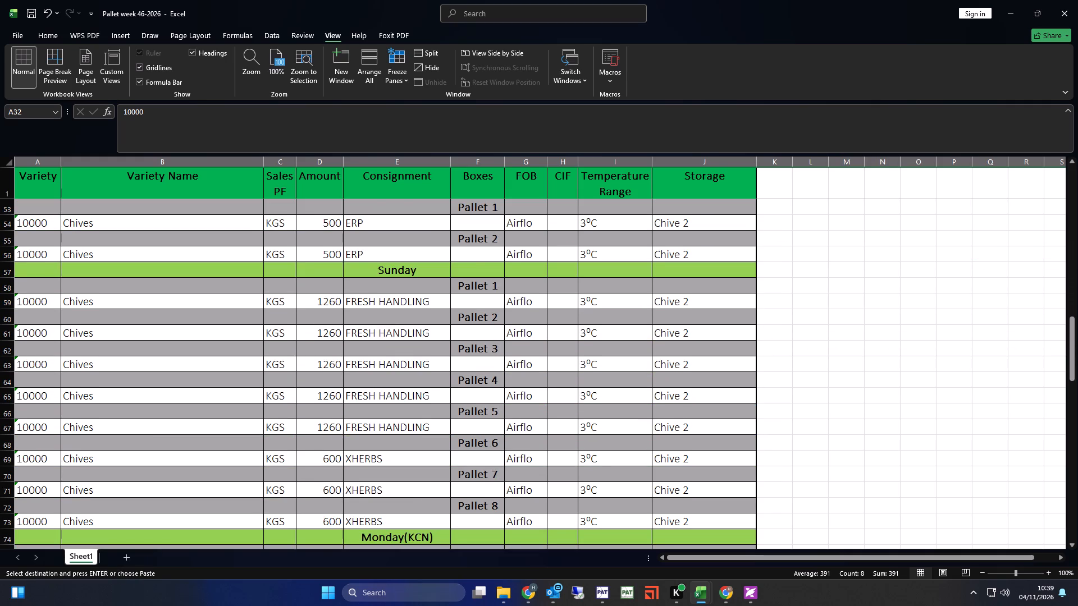
pyautogui.scroll(-4, 353, 440)
pyautogui.click(5, 438)
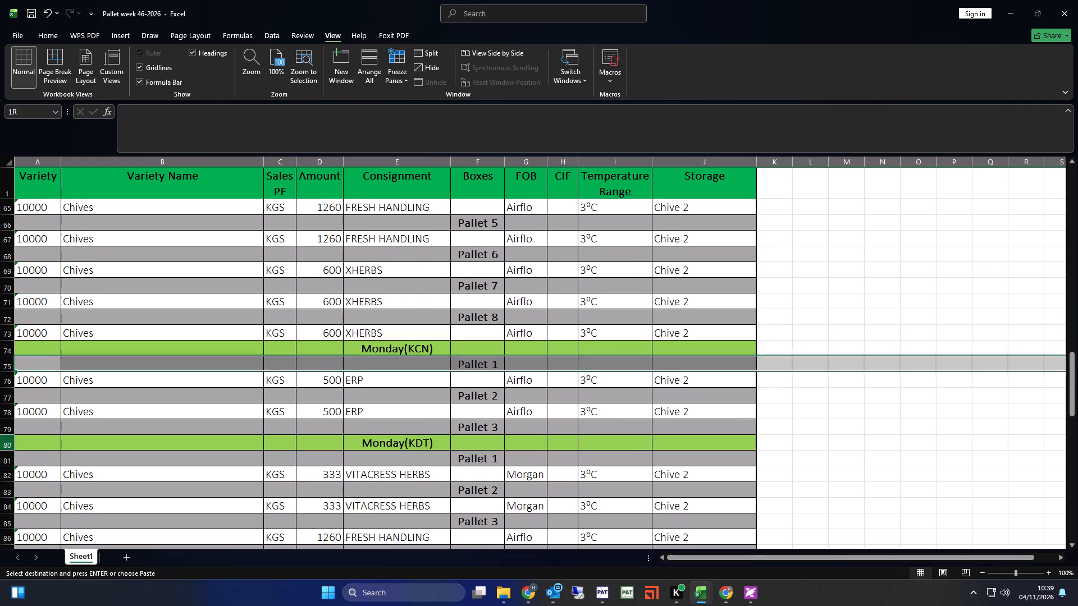
pyautogui.hotkey('ctrl', '+')
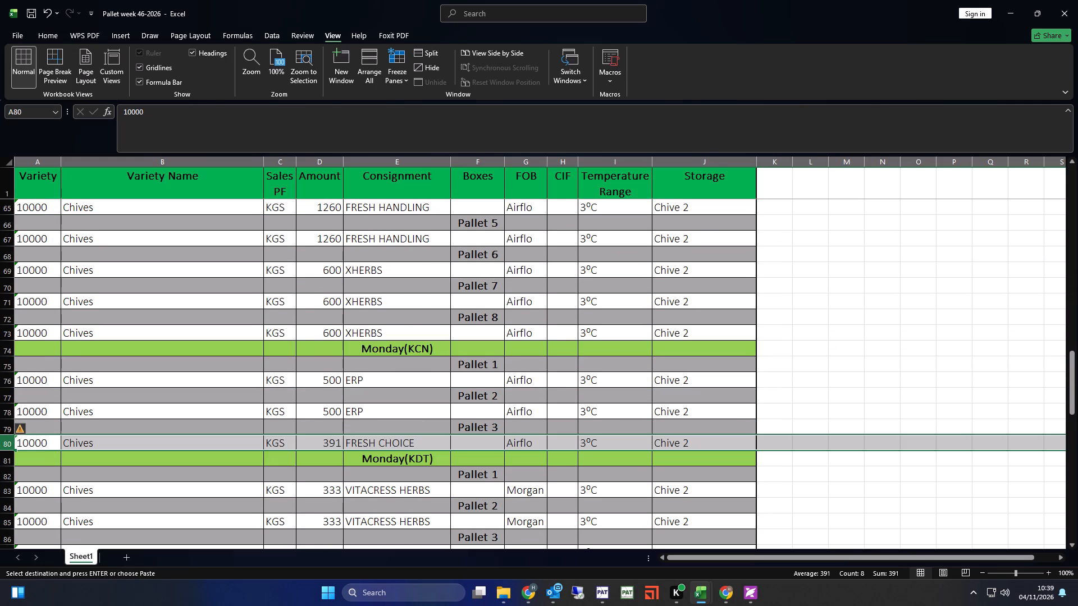
# Set the amount of the inserted Monday(KCN) FRESH CHOICE row to 51, check the pallet numbers, and save the workbook.
pyautogui.click(334, 443)
pyautogui.write('51')
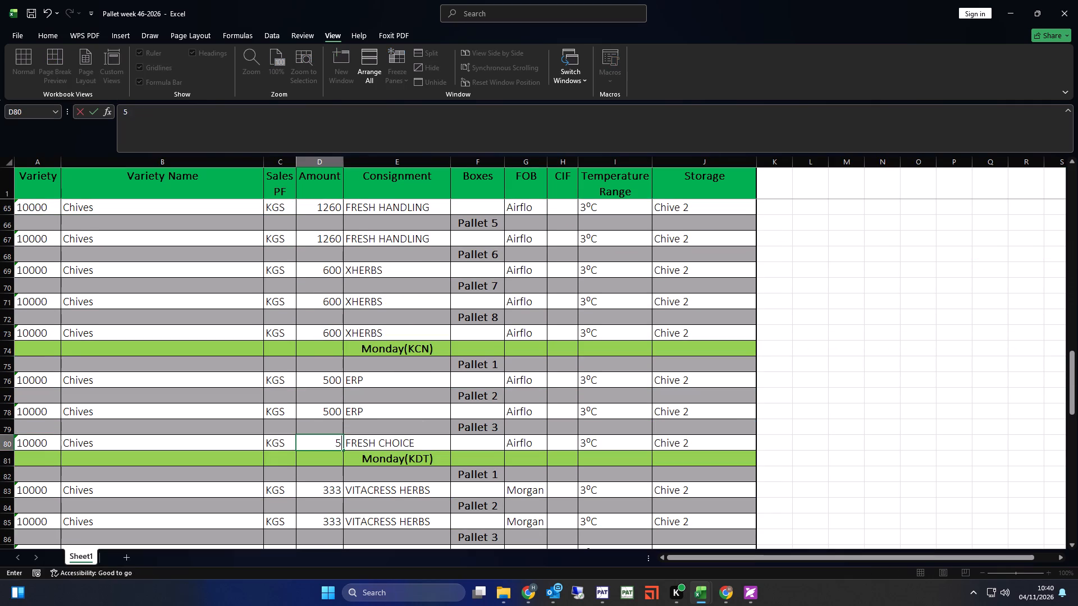
pyautogui.press('Return')
pyautogui.click(491, 426)
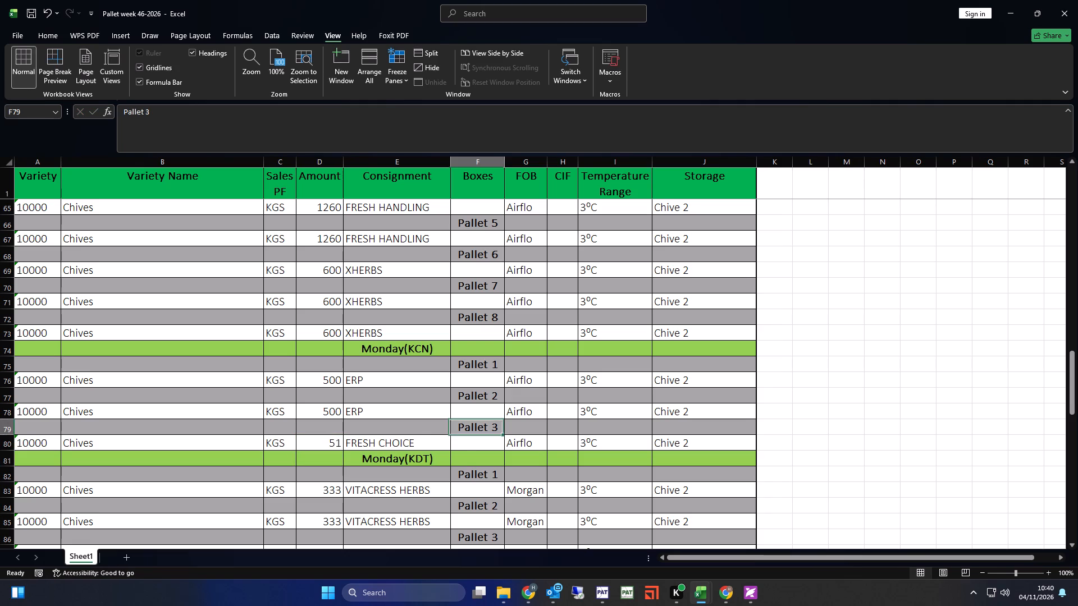
pyautogui.hotkey('ctrl', 's')
pyautogui.click(495, 362)
pyautogui.click(496, 397)
pyautogui.click(489, 424)
pyautogui.hotkey('ctrl', 's')
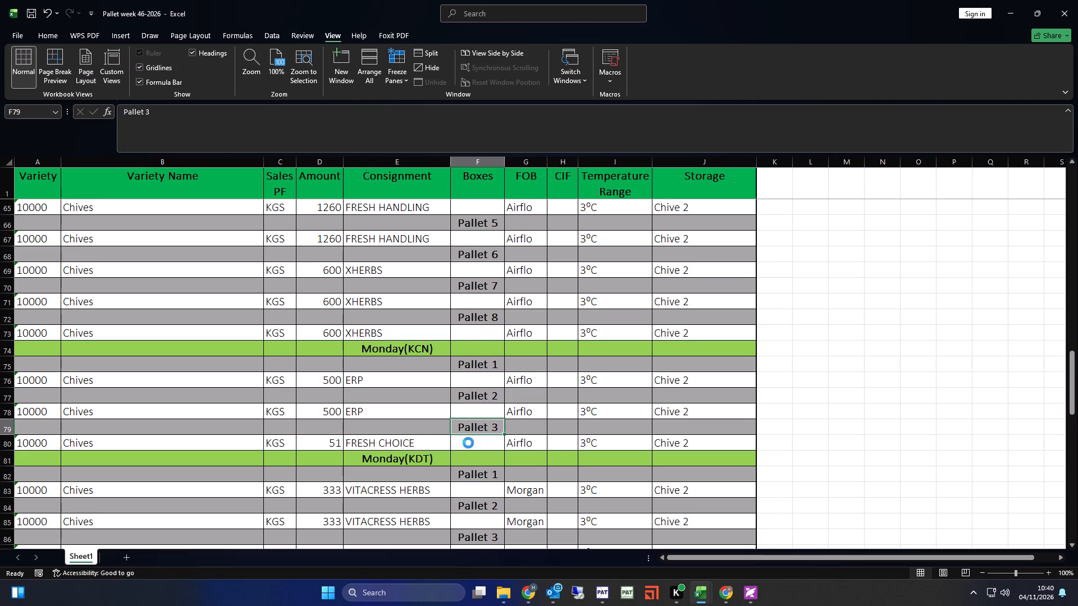
# In Book2, fill all of Monday's order rows, 29 to 42, with the blue used for transferred orders.
pyautogui.scroll(-2, 477, 447)
pyautogui.hotkey('alt', 'Tab')
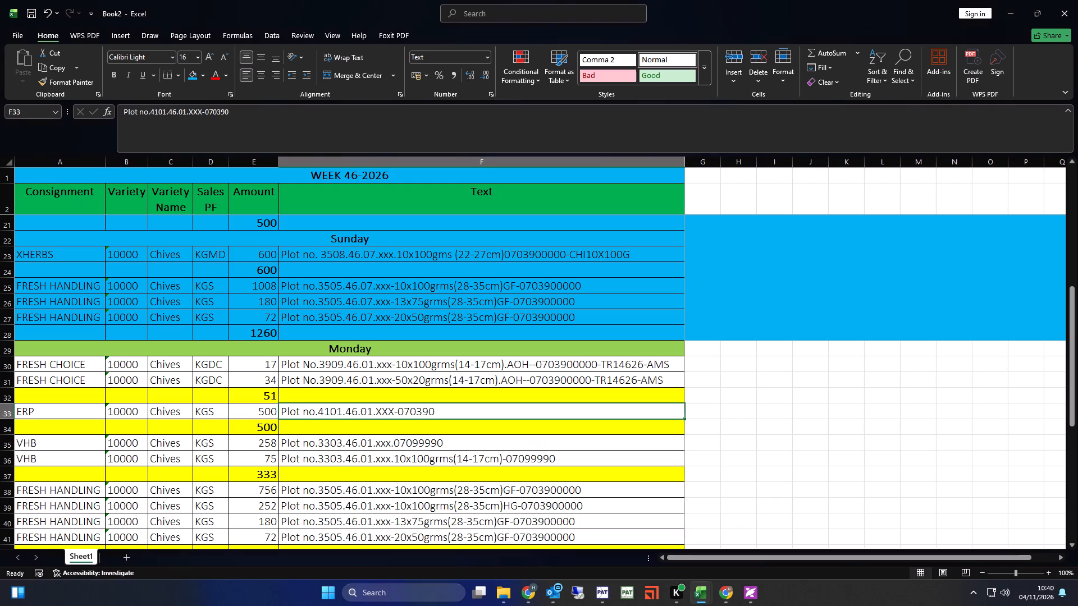
pyautogui.click(304, 380)
pyautogui.moveTo(3, 345); pyautogui.dragTo(14, 415)
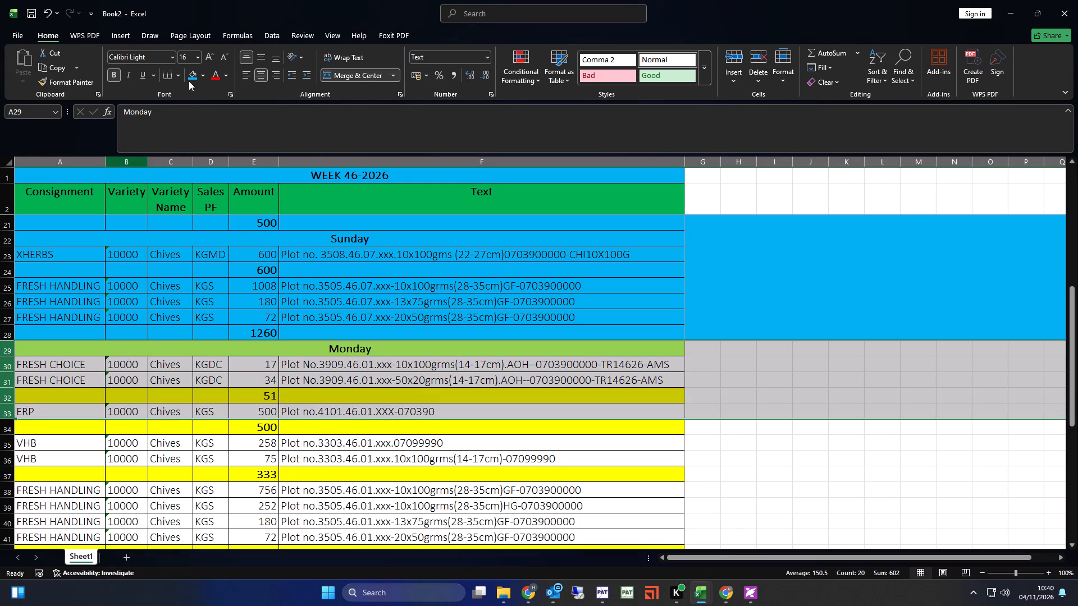
pyautogui.click(193, 74)
pyautogui.scroll(-2, 203, 305)
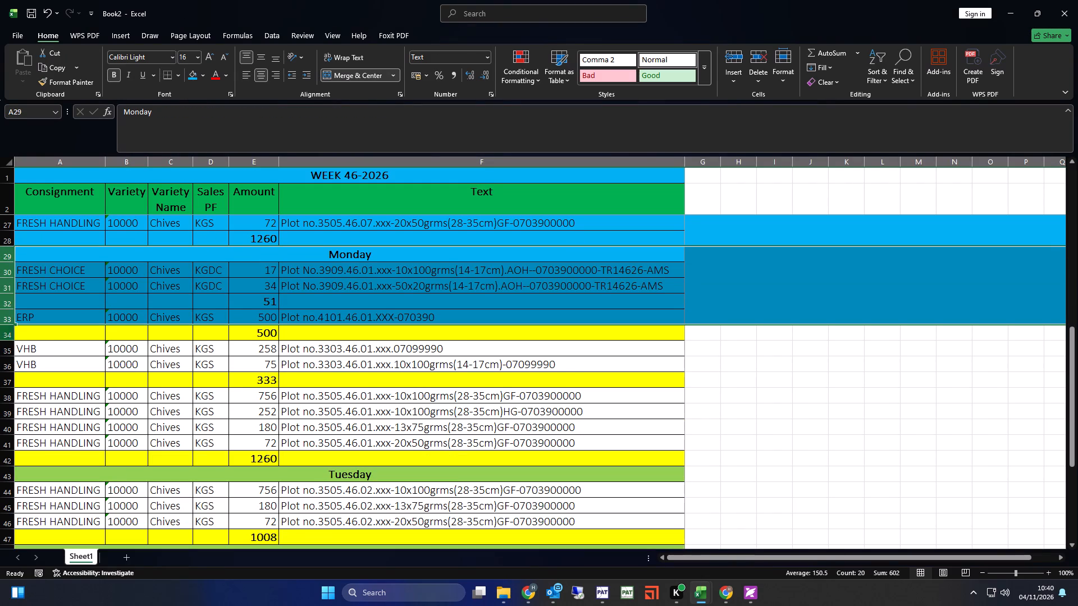
pyautogui.moveTo(11, 333); pyautogui.dragTo(33, 456)
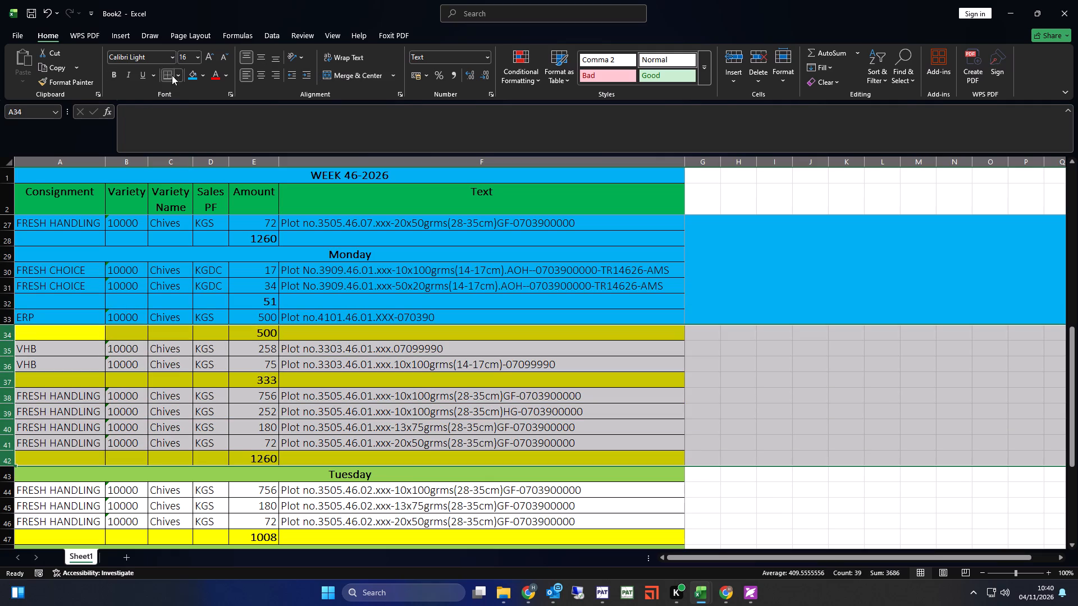
pyautogui.click(186, 75)
# Back in the pallet workbook, check the Monday(KDT), Tuesday and Wednesday pallets through to the list's end and save.
pyautogui.hotkey('alt', 'Tab')
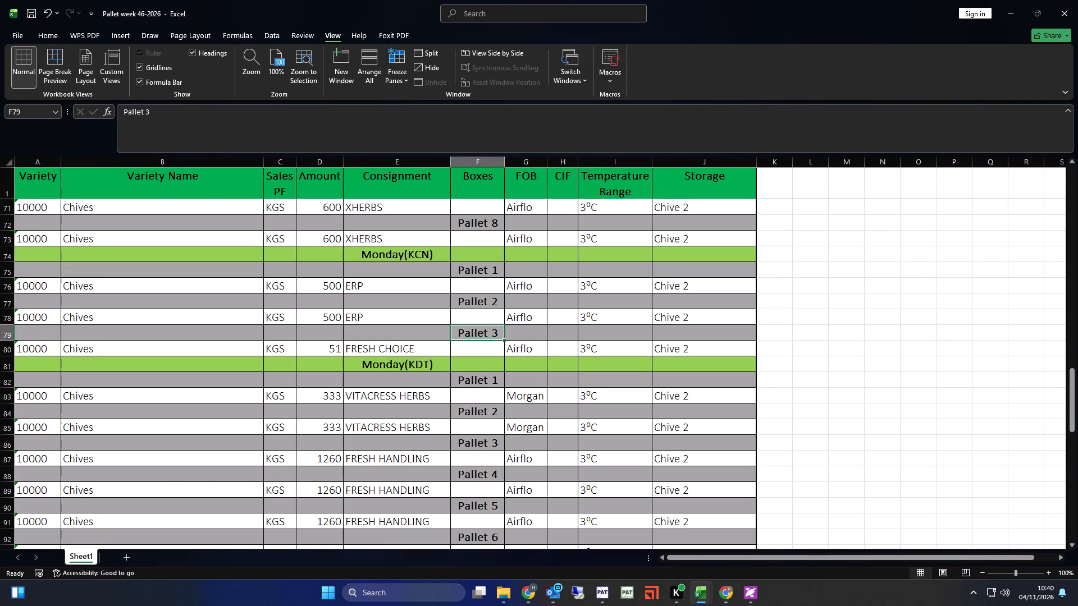
pyautogui.click(334, 396)
pyautogui.scroll(-4, 362, 405)
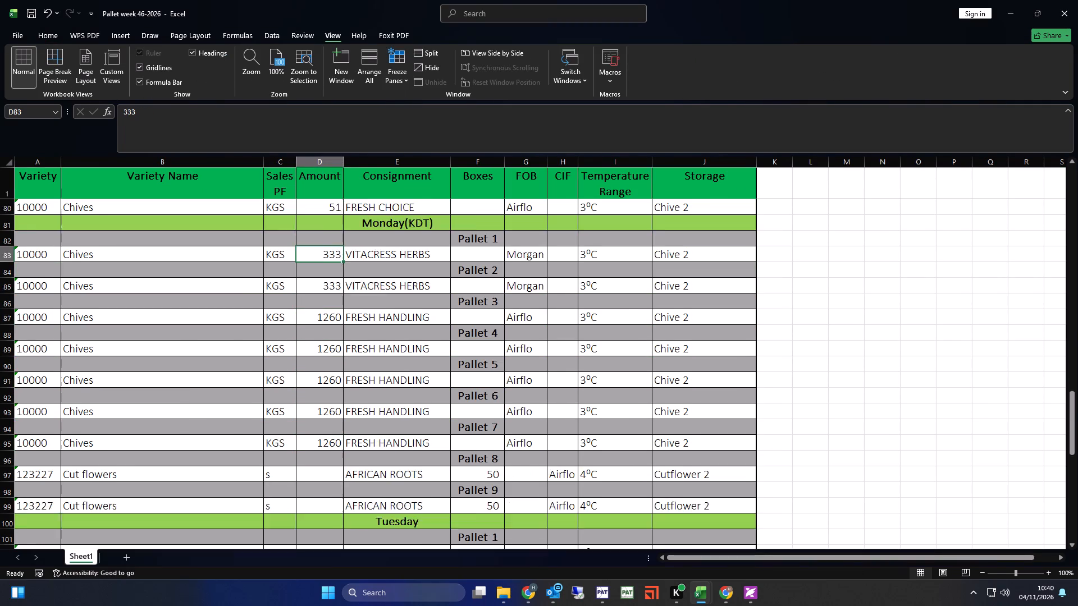
pyautogui.scroll(2, 364, 407)
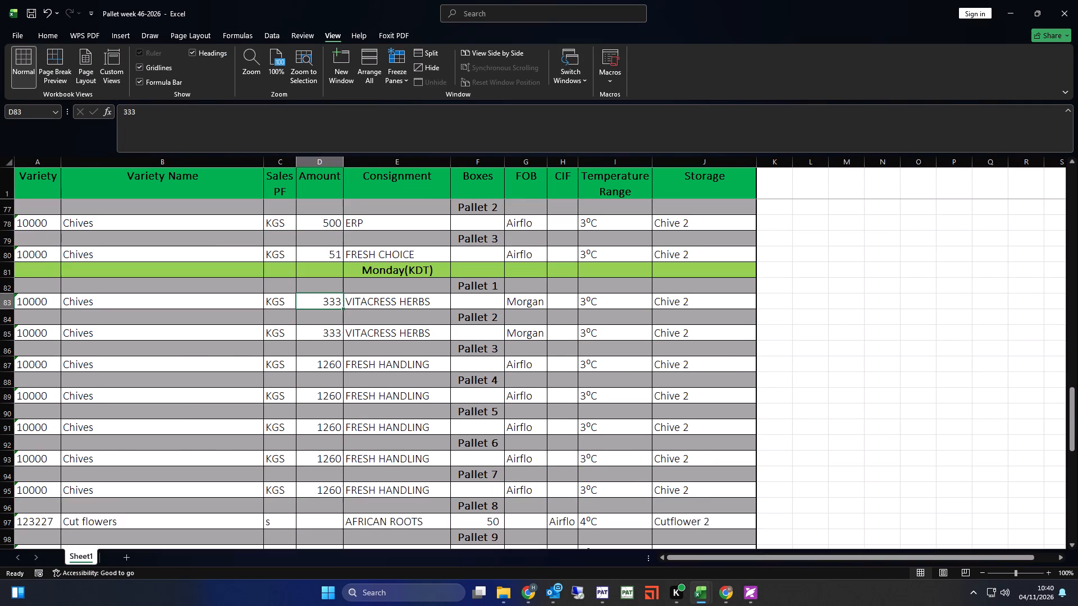
pyautogui.scroll(2, 364, 407)
pyautogui.scroll(-1, 364, 407)
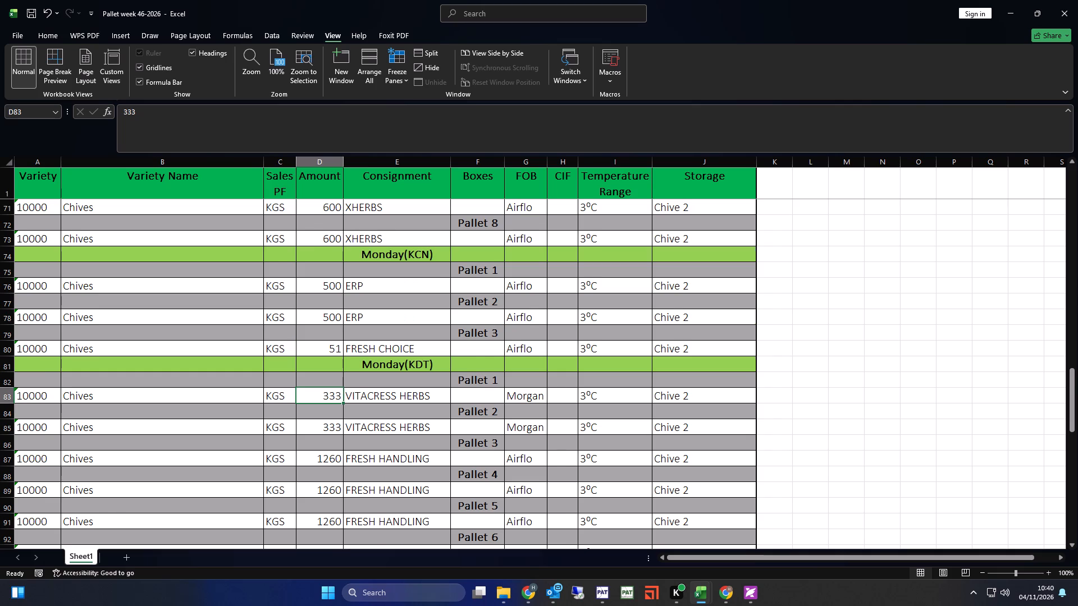
pyautogui.scroll(-1, 364, 407)
pyautogui.click(407, 406)
pyautogui.hotkey('ctrl', 's')
pyautogui.scroll(3, 394, 410)
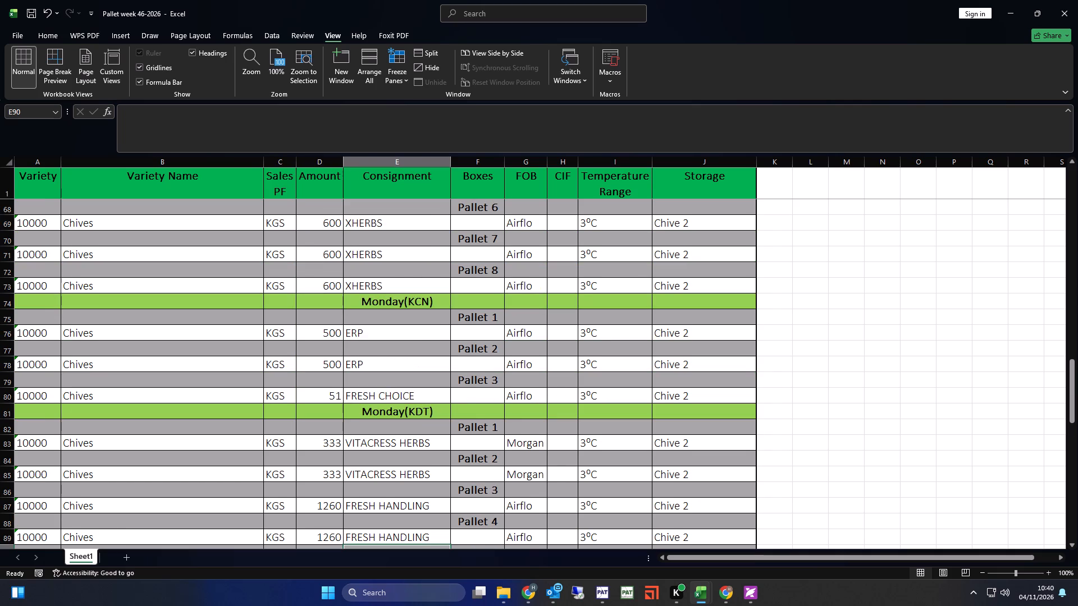
pyautogui.scroll(-11, 394, 410)
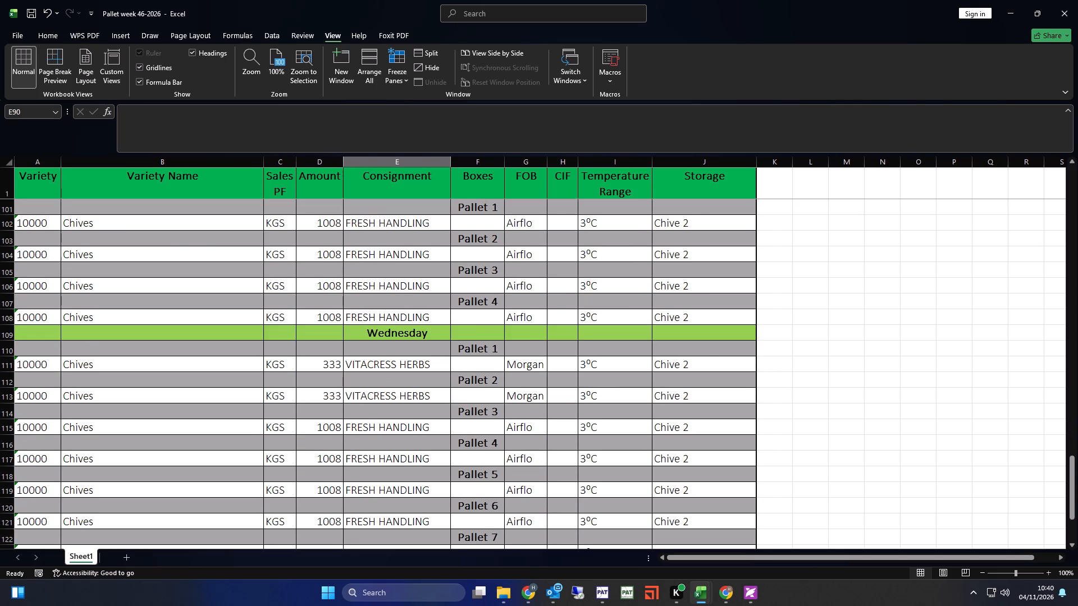
pyautogui.scroll(-5, 394, 410)
pyautogui.hotkey('ctrl', 's')
pyautogui.hotkey('alt', 'Tab')
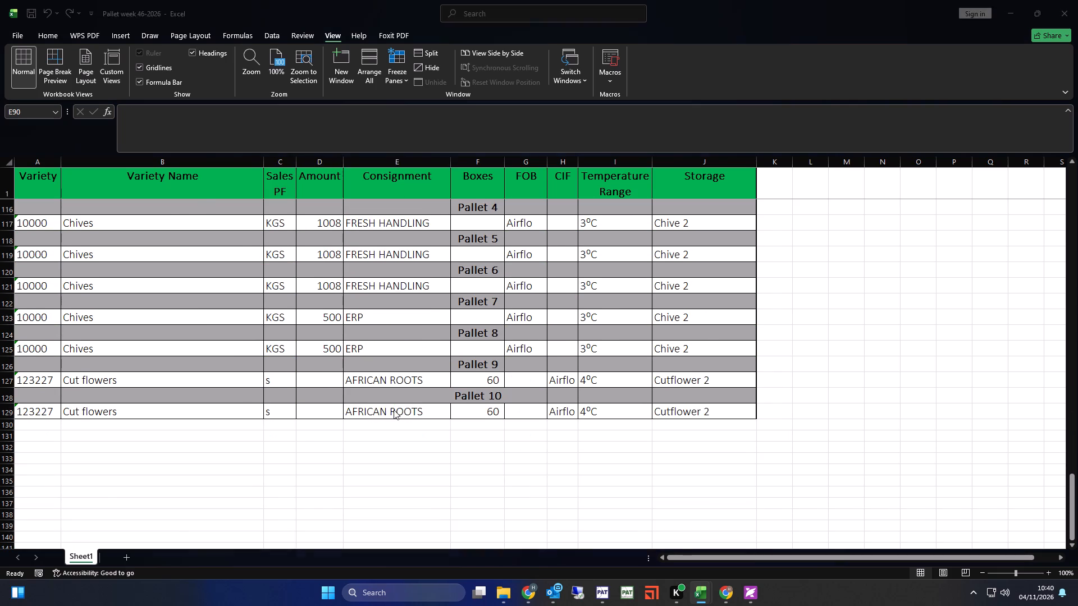
# Switch to the Book2 order sheet and close it without saving its changes.
pyautogui.scroll(-6, 279, 397)
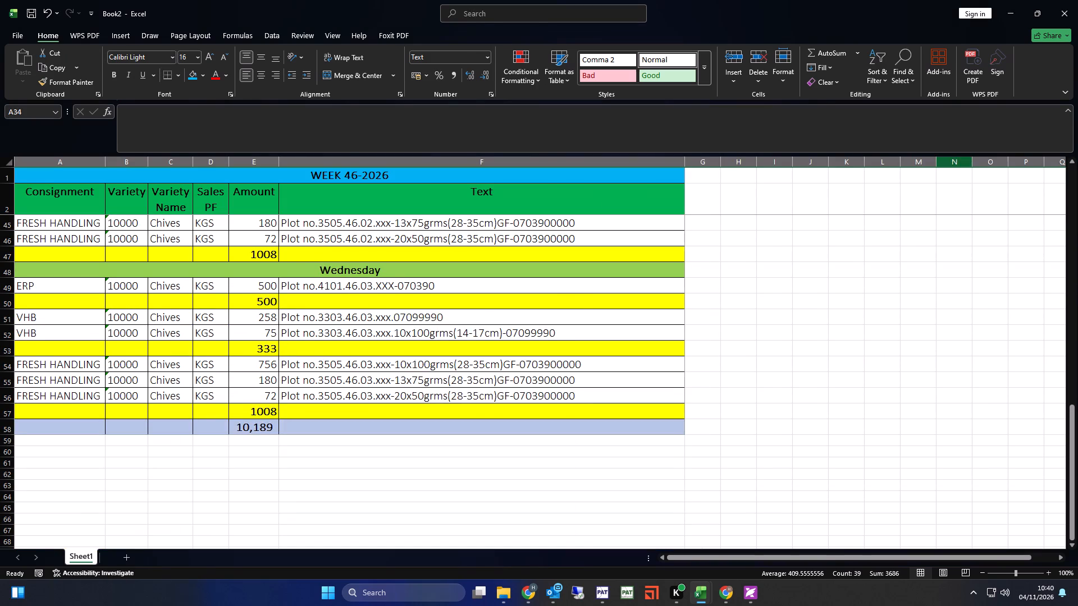
pyautogui.click(1063, 20)
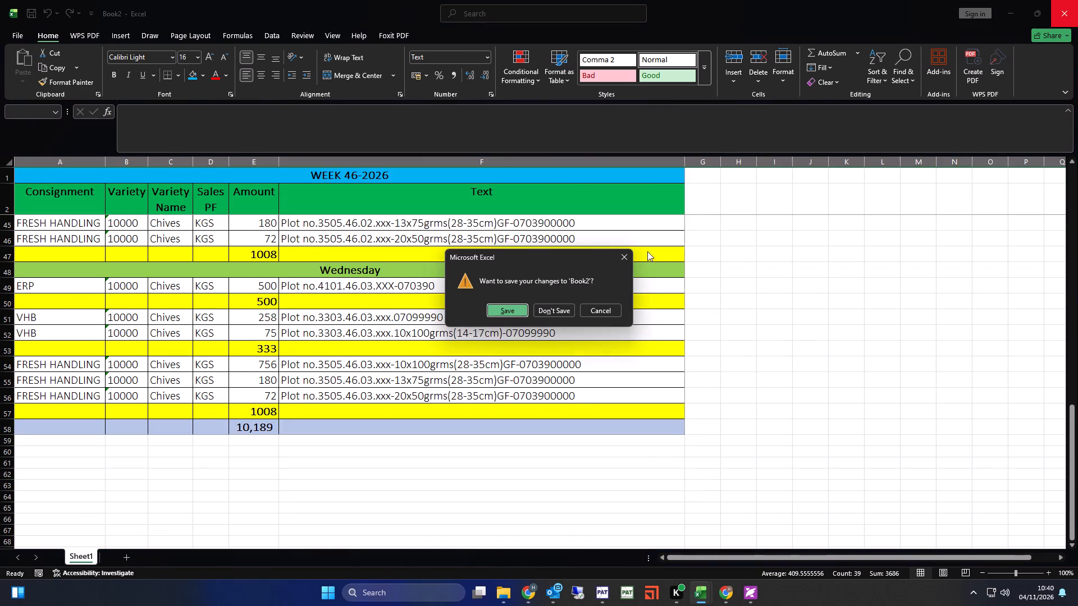
pyautogui.click(563, 311)
# Return to the start of the week 46-2026 pallet list at Friday (KCN) and save the workbook.
pyautogui.scroll(19, 441, 355)
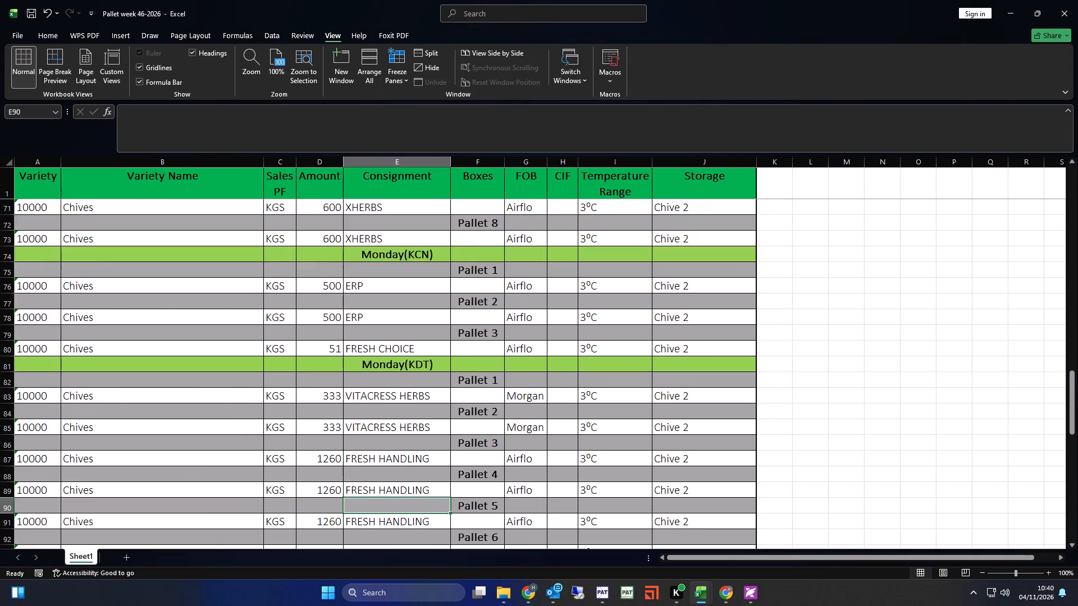
pyautogui.scroll(20, 441, 355)
pyautogui.scroll(11, 441, 355)
pyautogui.click(390, 305)
pyautogui.hotkey('ctrl', 's')
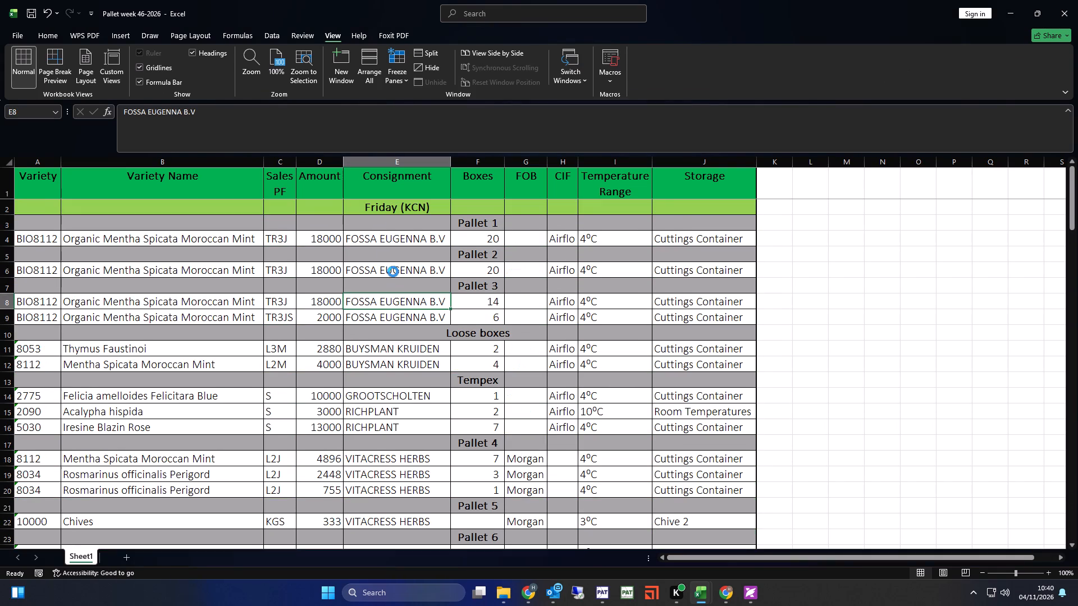
# Review the pallet list again from the Friday (KCN) pallets down to the Friday (KDT) section.
pyautogui.click(402, 237)
pyautogui.click(40, 35)
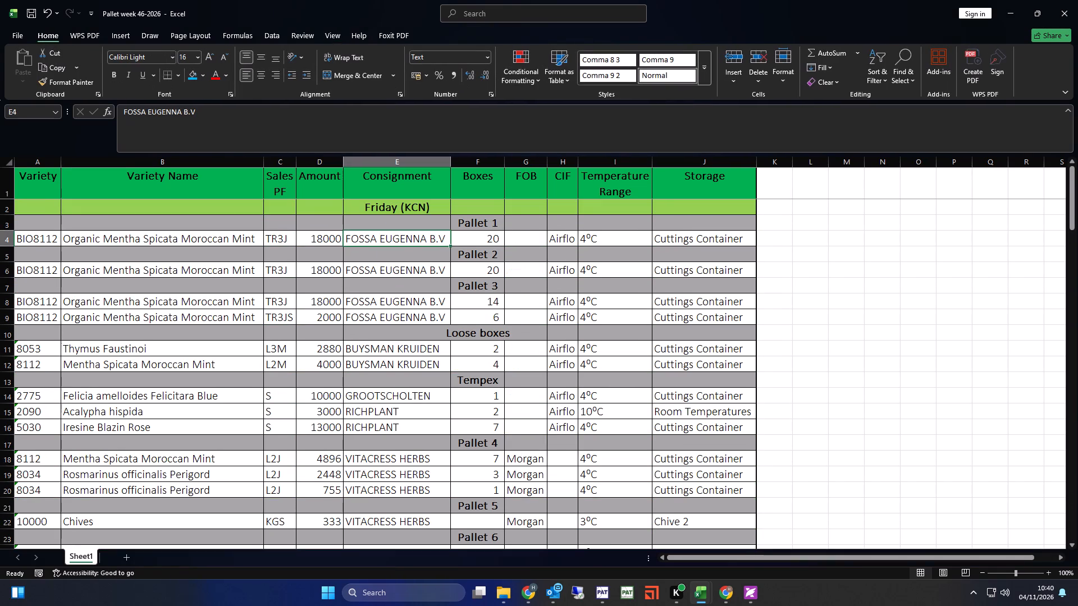
pyautogui.click(435, 305)
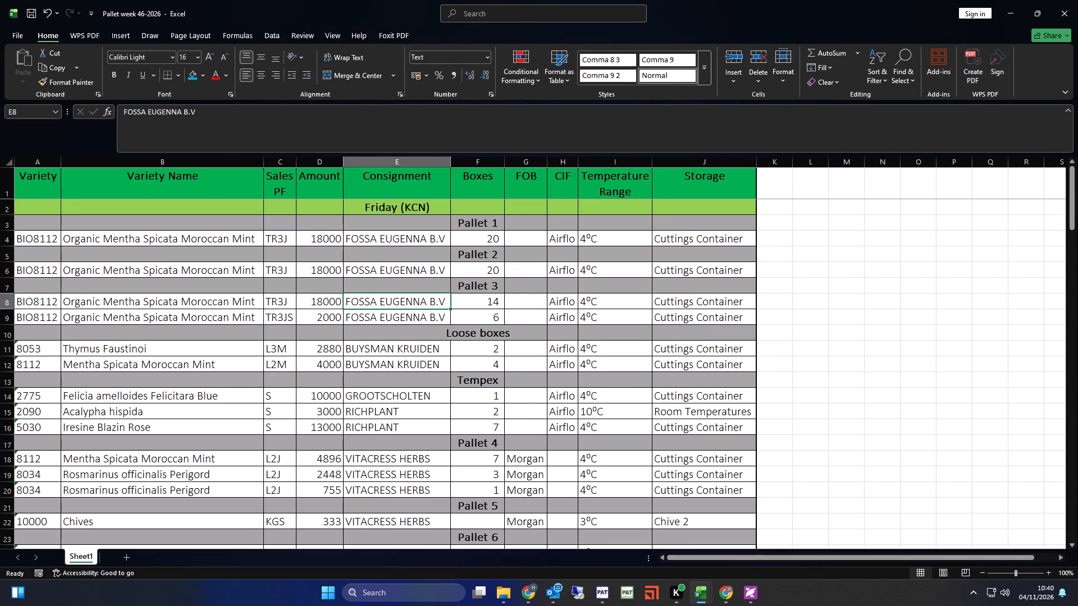
pyautogui.scroll(3, 401, 348)
pyautogui.scroll(-6, 401, 339)
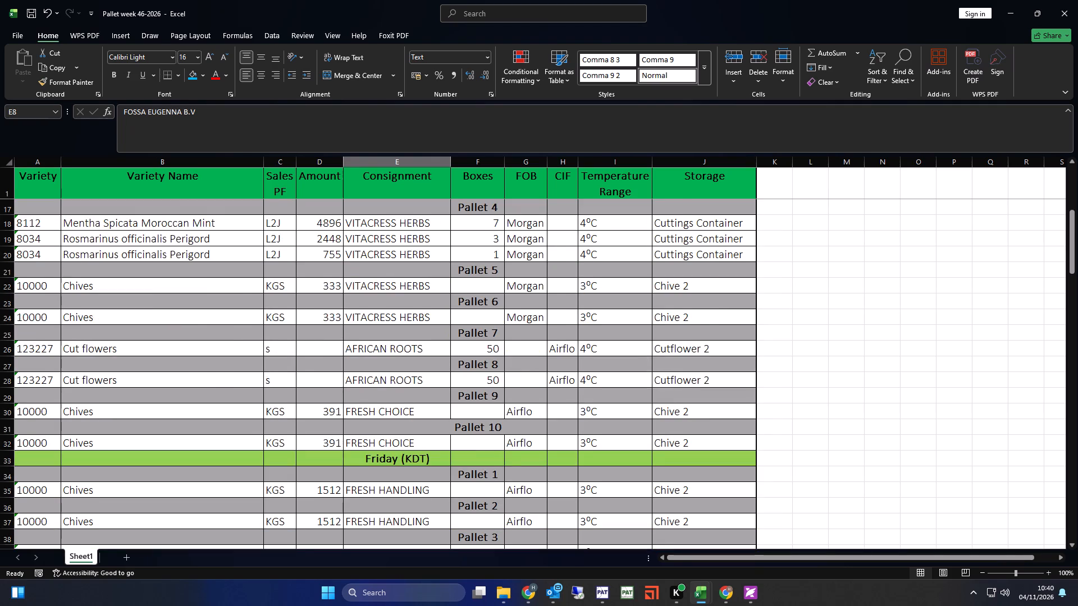
# Check the pallet list from the Friday (KCN) section through Friday (KDT), Saturday, Sunday, Monday and Tuesday to the Wednesday heading.
pyautogui.click(408, 411)
pyautogui.scroll(14, 406, 410)
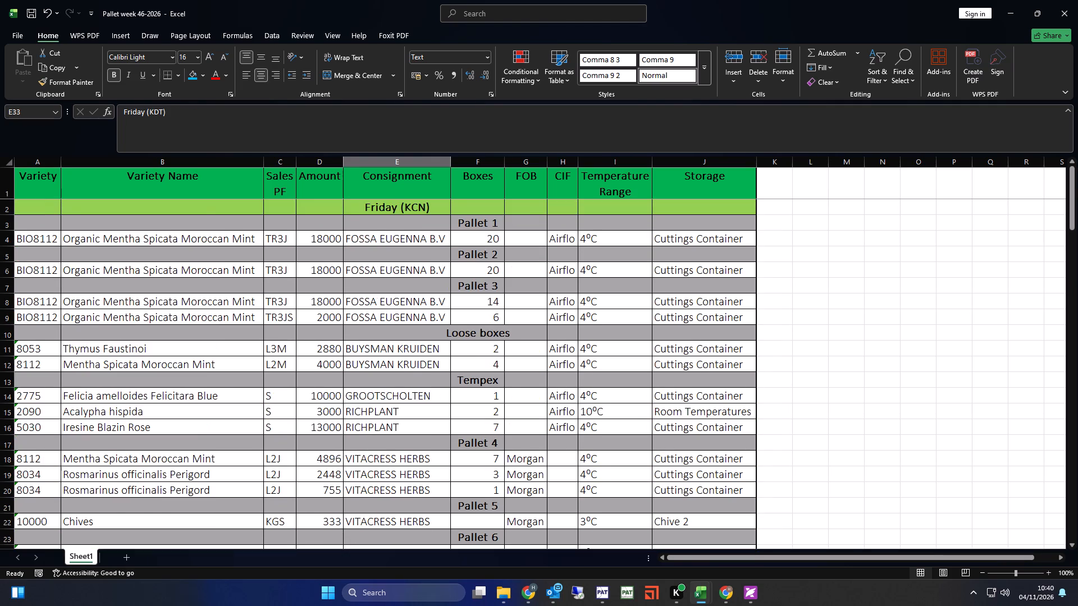
pyautogui.scroll(-14, 403, 409)
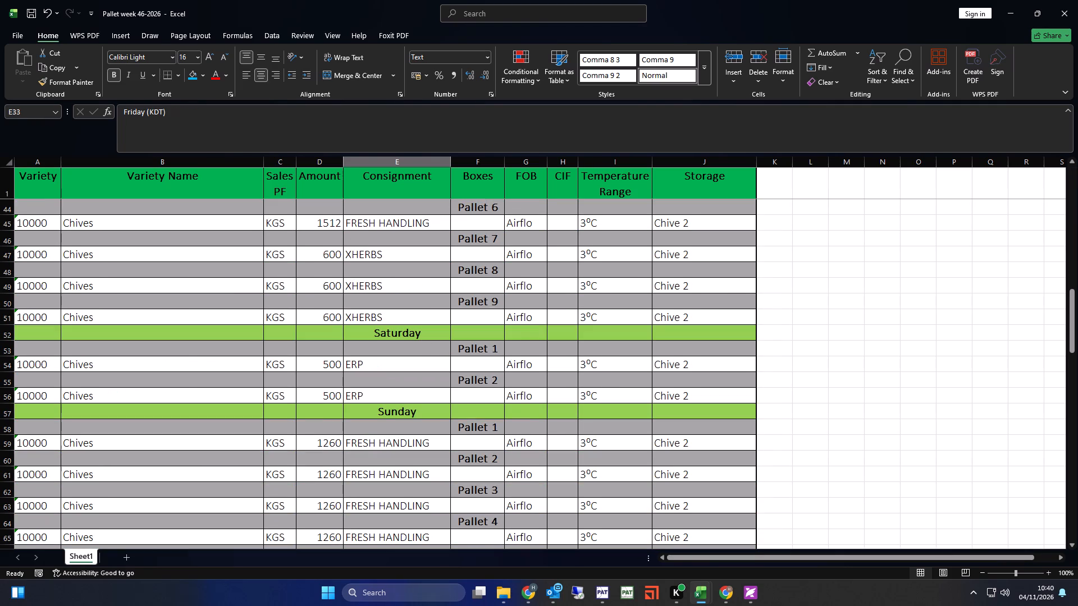
pyautogui.click(409, 333)
pyautogui.scroll(-2, 400, 387)
pyautogui.click(407, 316)
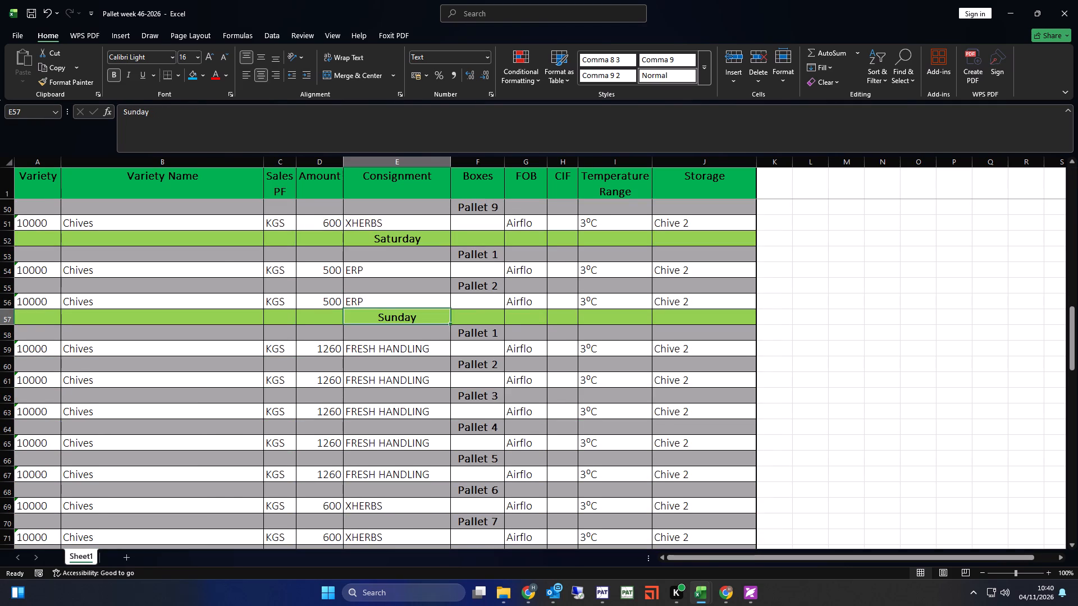
pyautogui.scroll(-3, 409, 406)
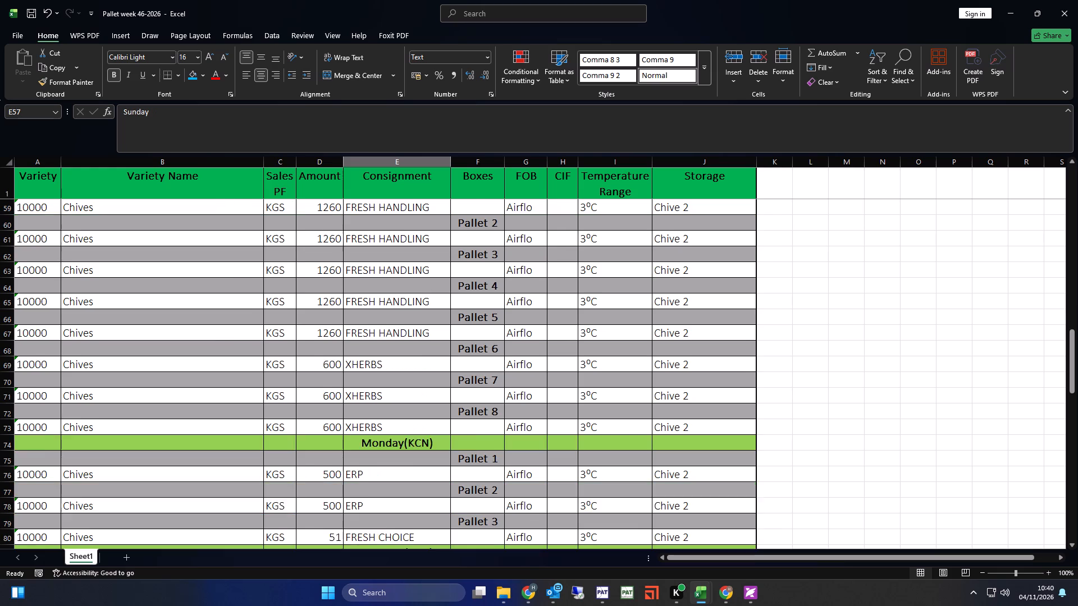
pyautogui.scroll(-7, 409, 406)
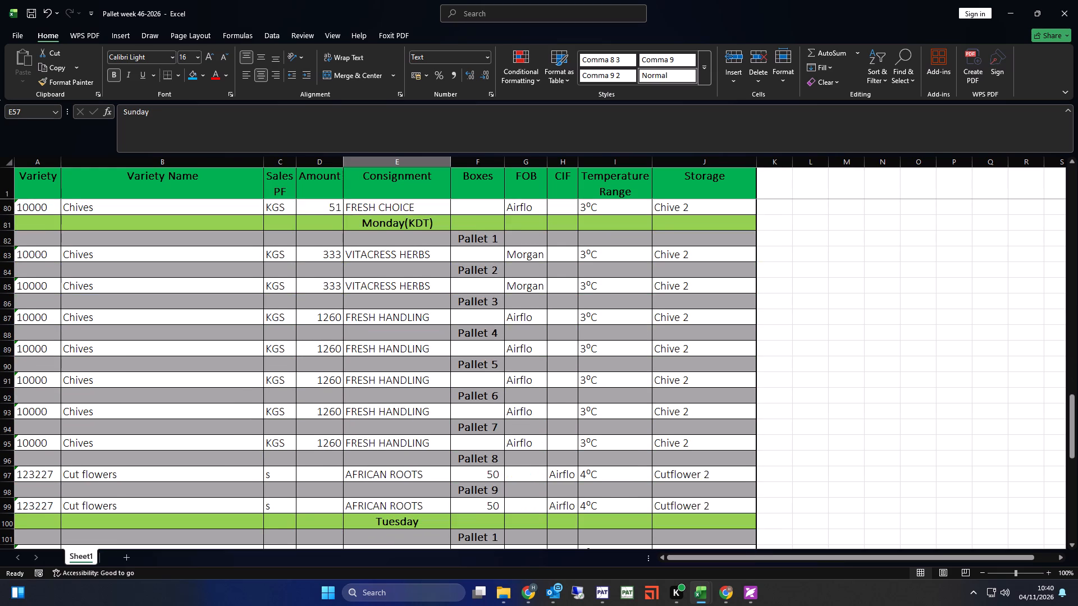
pyautogui.scroll(4, 409, 406)
pyautogui.scroll(-2, 409, 406)
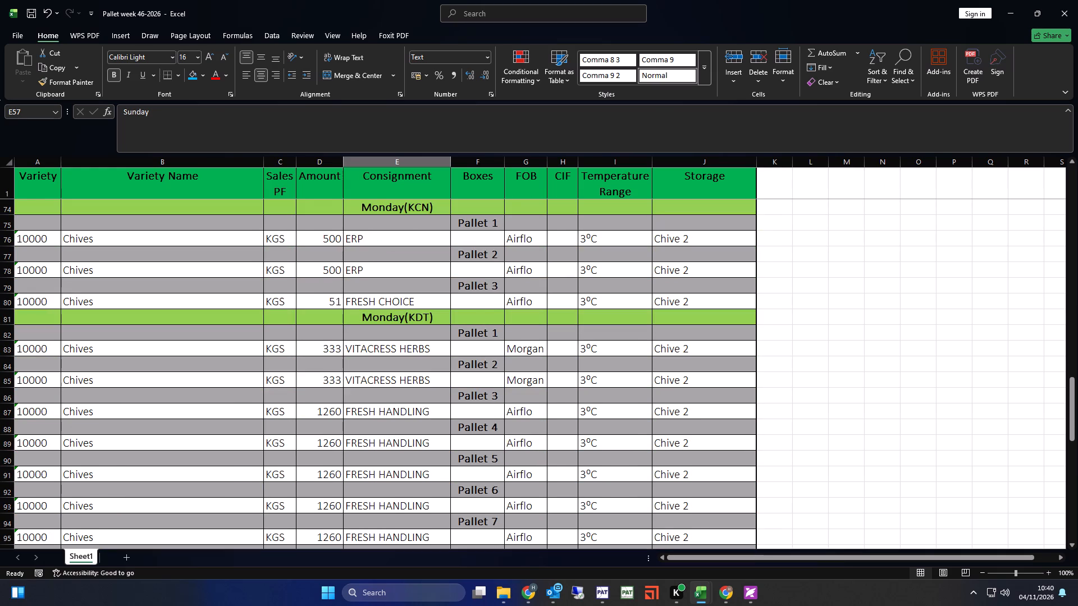
pyautogui.scroll(-5, 409, 406)
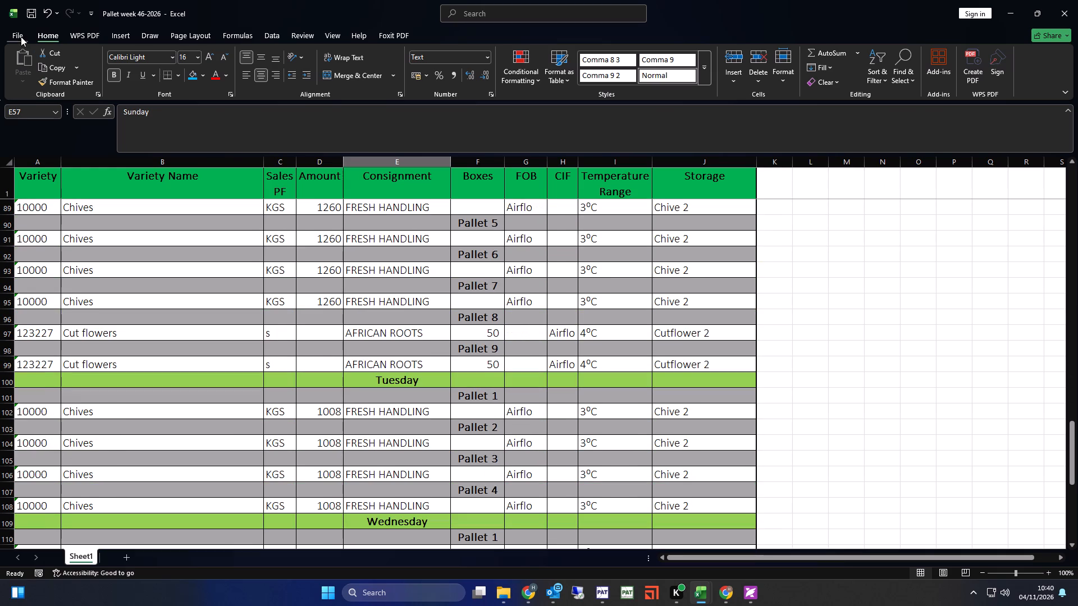
# Open the sharing options for the week 46-2026 pallet workbook.
pyautogui.click(19, 35)
pyautogui.click(42, 280)
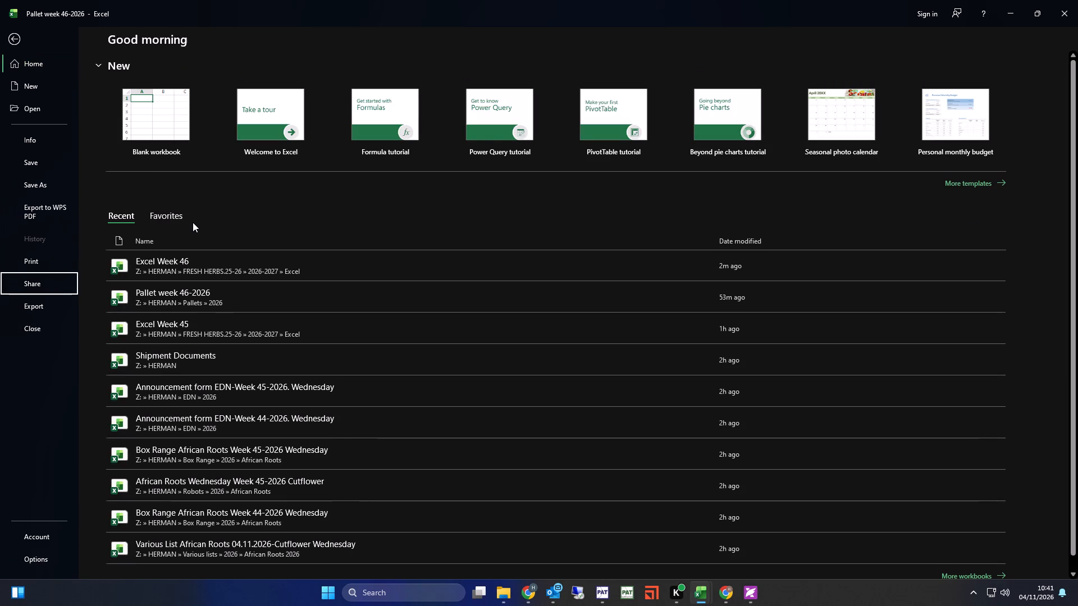
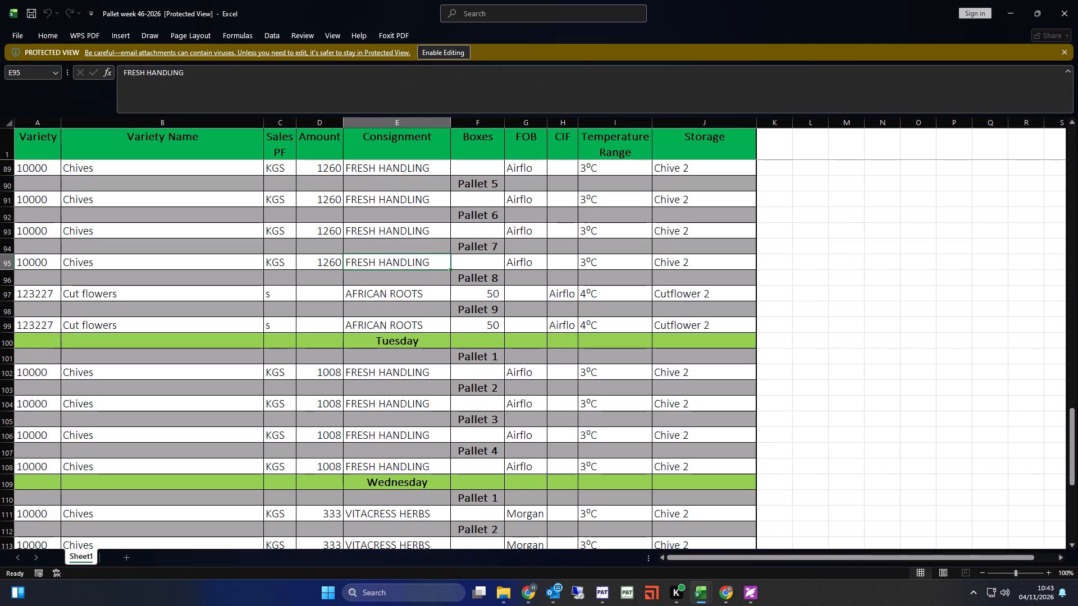
# Take the Pallet week 46-2026 workbook out of Protected View so that it can be edited.
pyautogui.click(436, 52)
pyautogui.scroll(1, 382, 276)
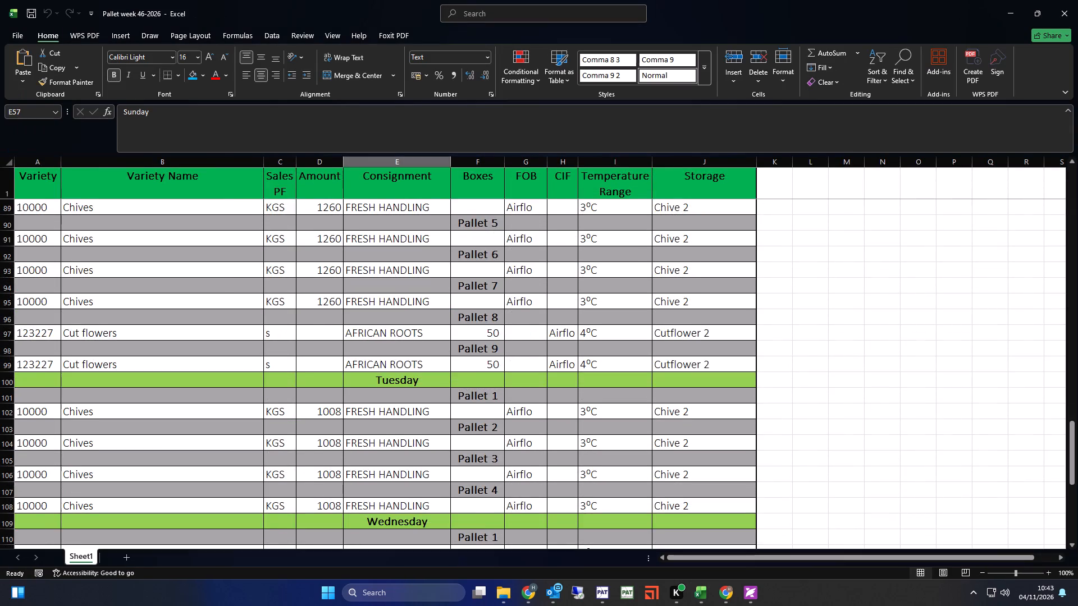
# Return to the Friday (KCN) heading at the start of the week 46-2026 pallet list.
pyautogui.scroll(20, 382, 276)
pyautogui.scroll(9, 382, 276)
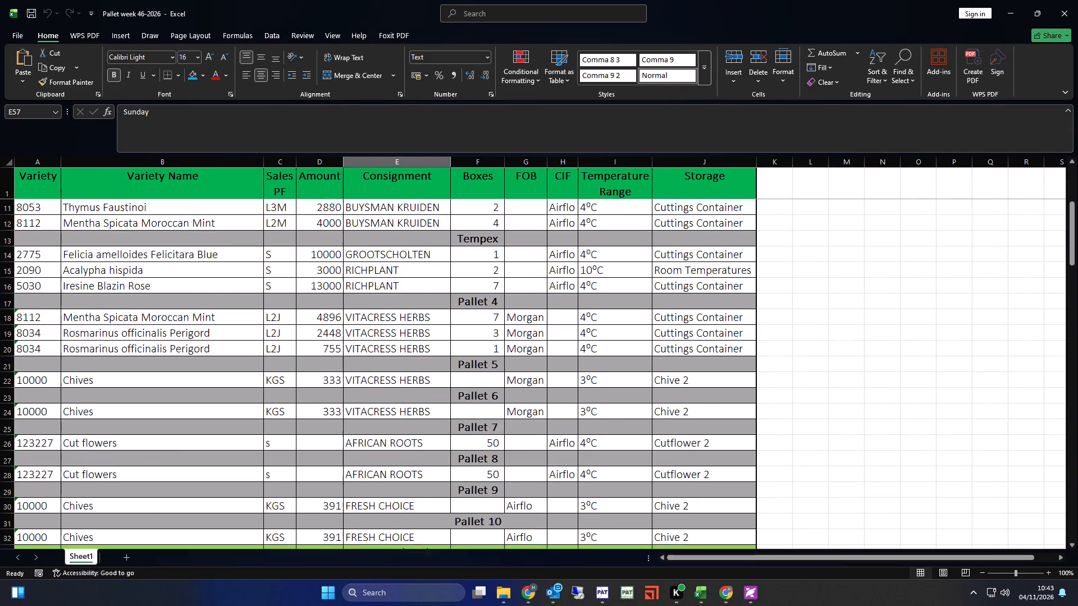
pyautogui.scroll(11, 381, 273)
pyautogui.click(388, 241)
pyautogui.click(388, 210)
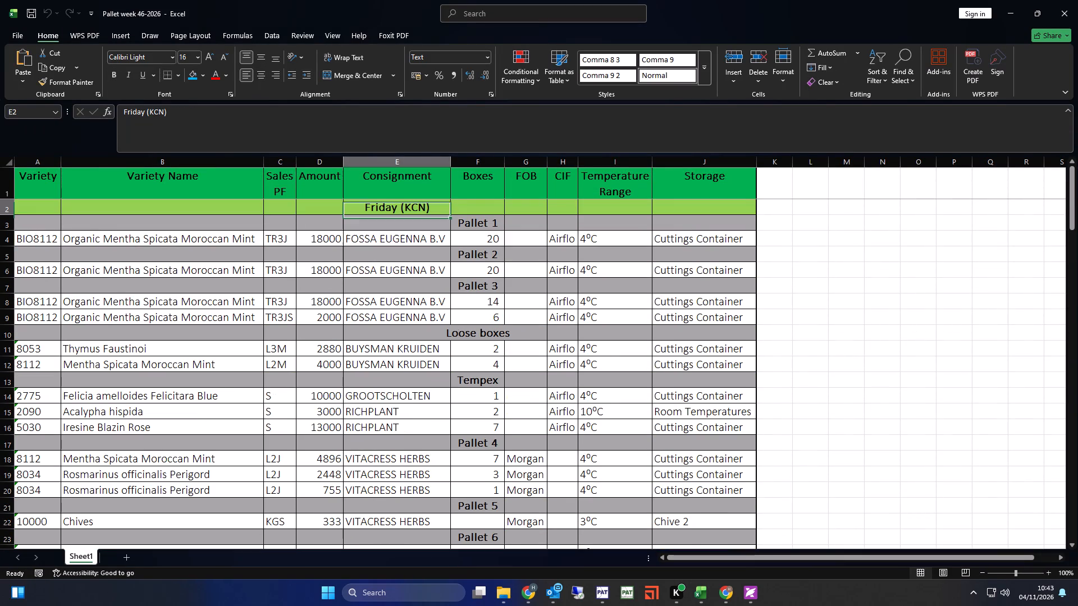
# Switch to the Excel Week 46 workbook and copy the whole chives order table, from the WEEK 46-2026 title through the grand total row.
pyautogui.click(707, 588)
pyautogui.click(736, 547)
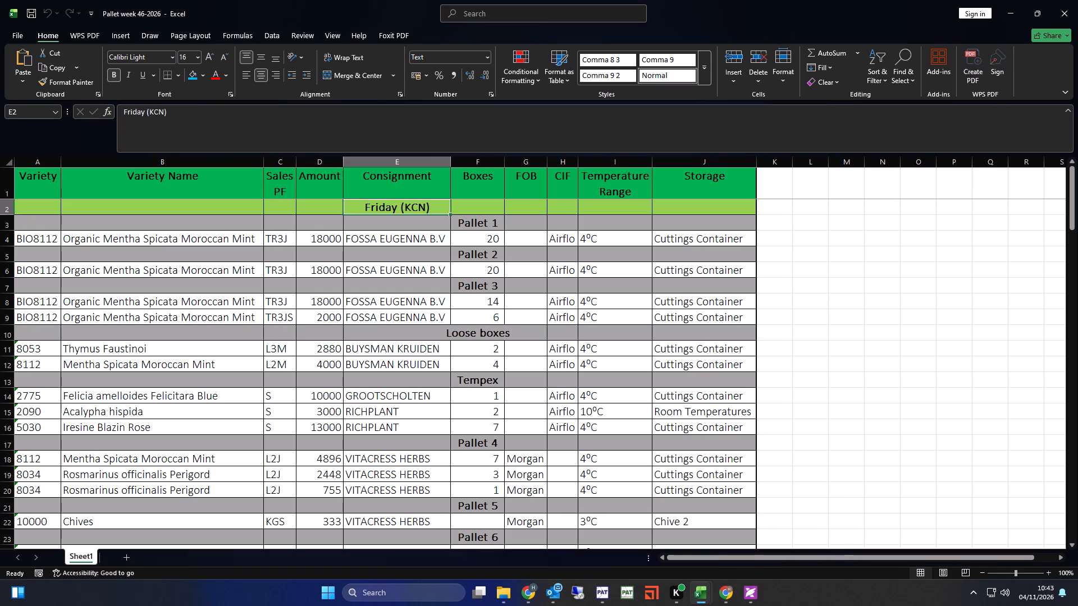
pyautogui.click(703, 592)
pyautogui.click(648, 548)
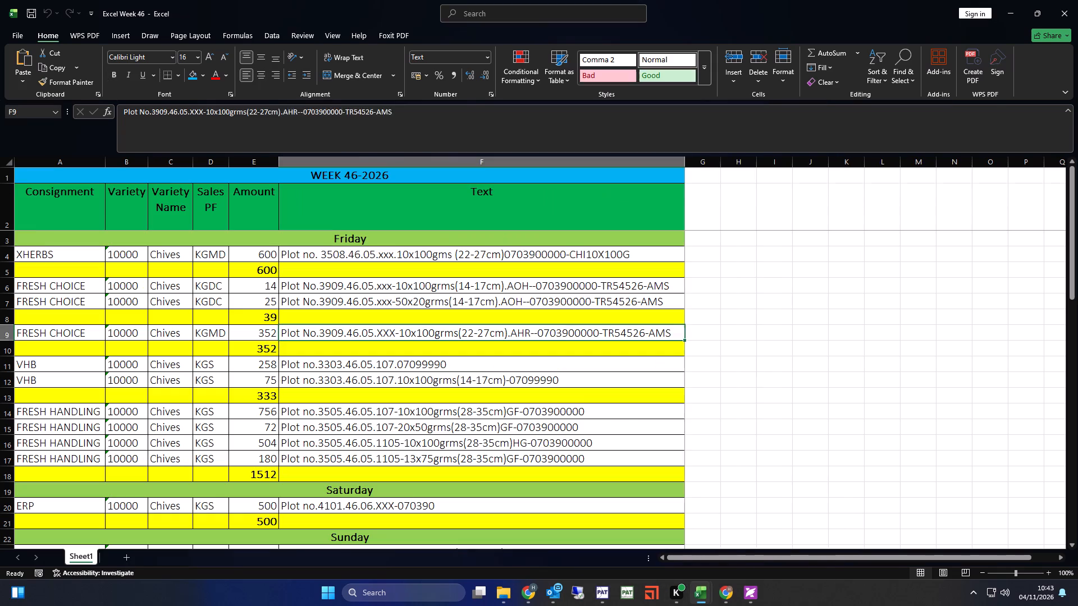
pyautogui.click(436, 419)
pyautogui.scroll(5, 432, 419)
pyautogui.click(385, 172)
pyautogui.scroll(-9, 391, 414)
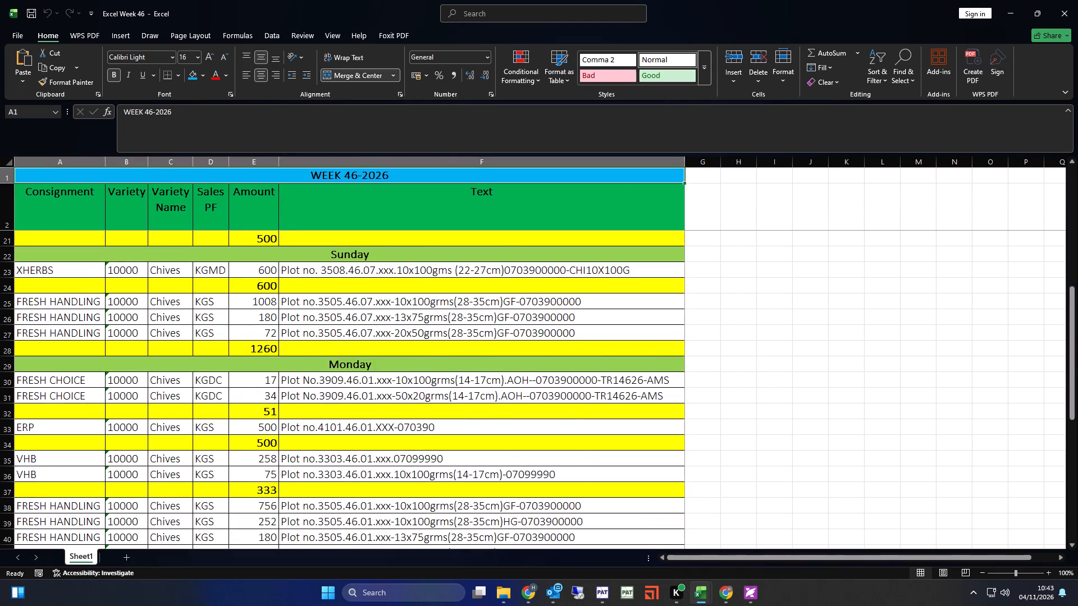
pyautogui.scroll(-5, 388, 429)
pyautogui.keyDown('shift'); pyautogui.click(383, 442); pyautogui.keyUp('shift')
pyautogui.hotkey('ctrl', 'c')
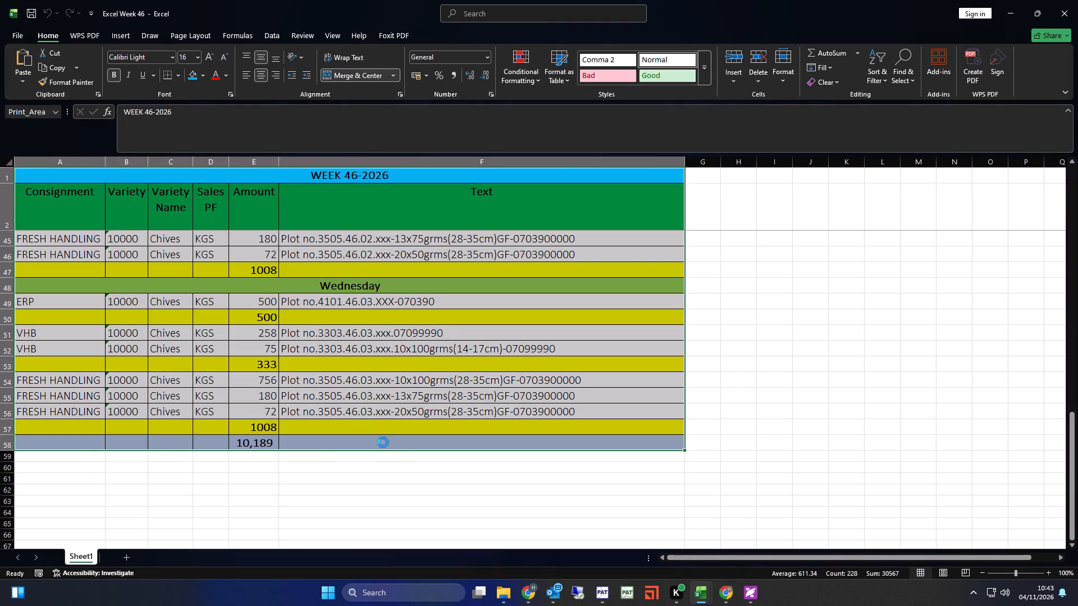
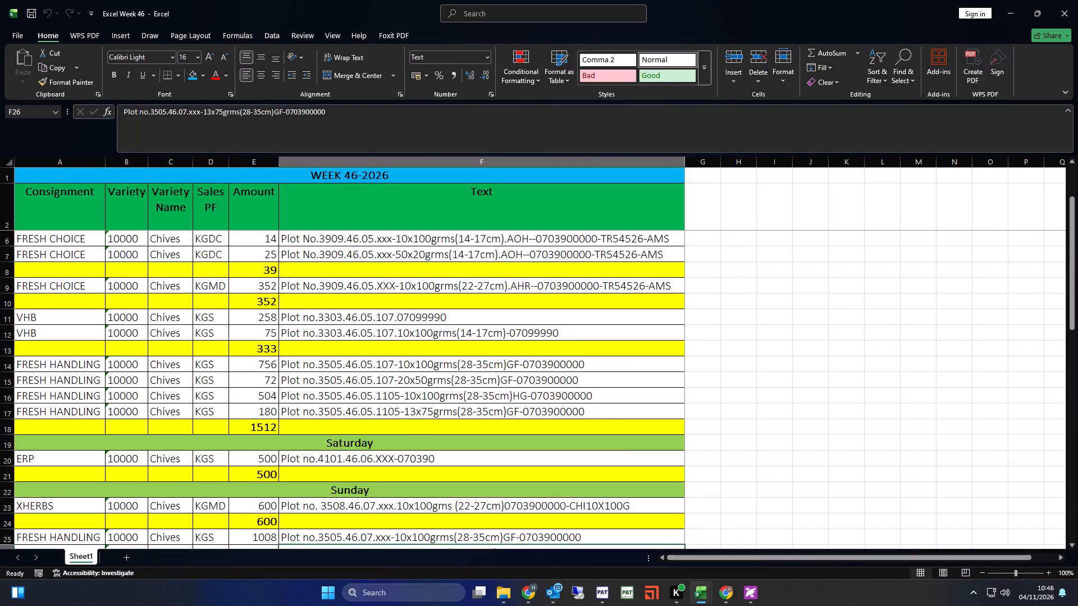
# Return to the WEEK 46-2026 title row of the chives order table and save the workbook.
pyautogui.scroll(8, 414, 371)
pyautogui.click(407, 287)
pyautogui.click(407, 272)
pyautogui.click(410, 249)
pyautogui.hotkey('ctrl', 's')
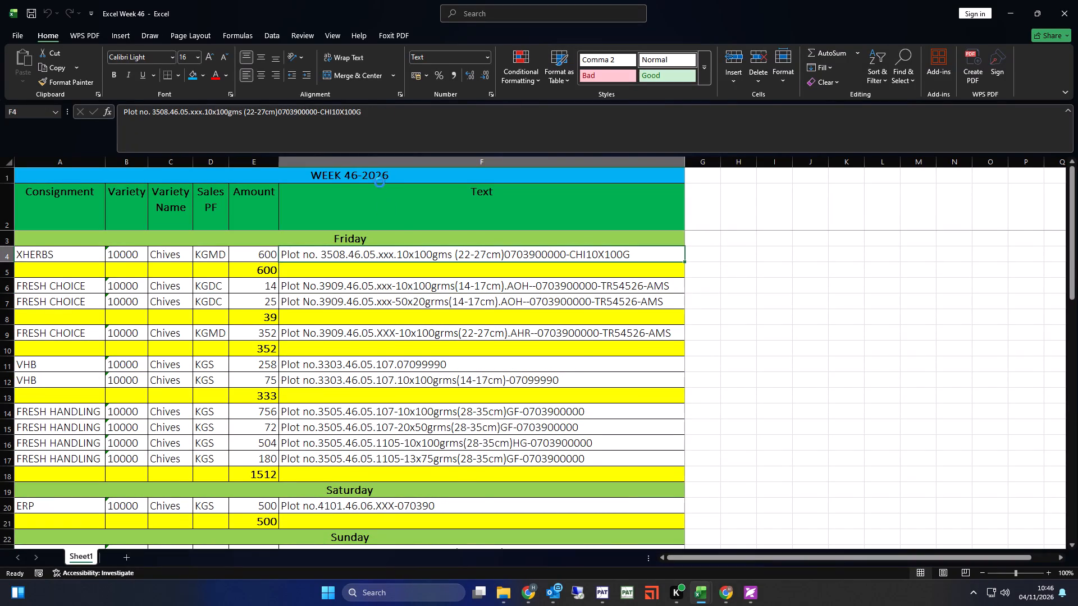
pyautogui.click(377, 173)
pyautogui.hotkey('ctrl', 's')
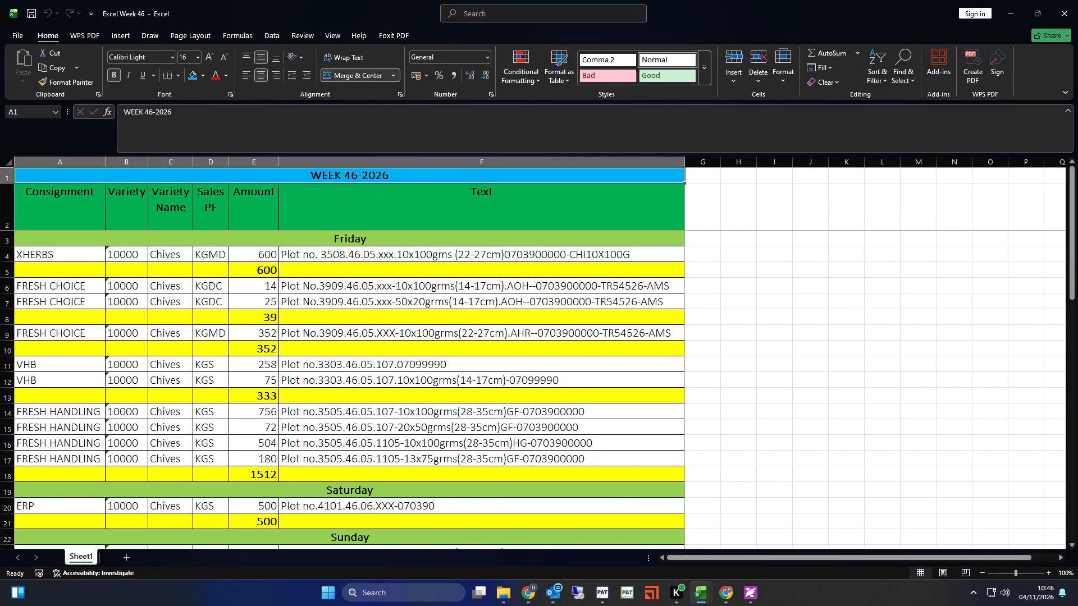
# Print the WEEK 46-2026 chives order sheet with the number of copies set to 1.
pyautogui.hotkey('ctrl', 'p')
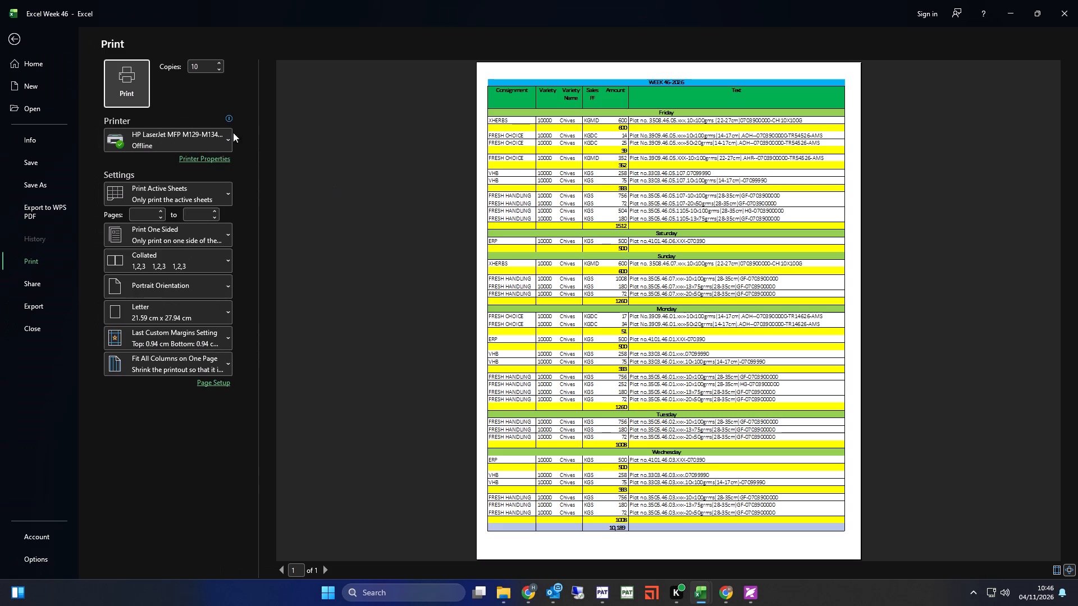
pyautogui.click(205, 66)
pyautogui.press('1')
pyautogui.click(124, 93)
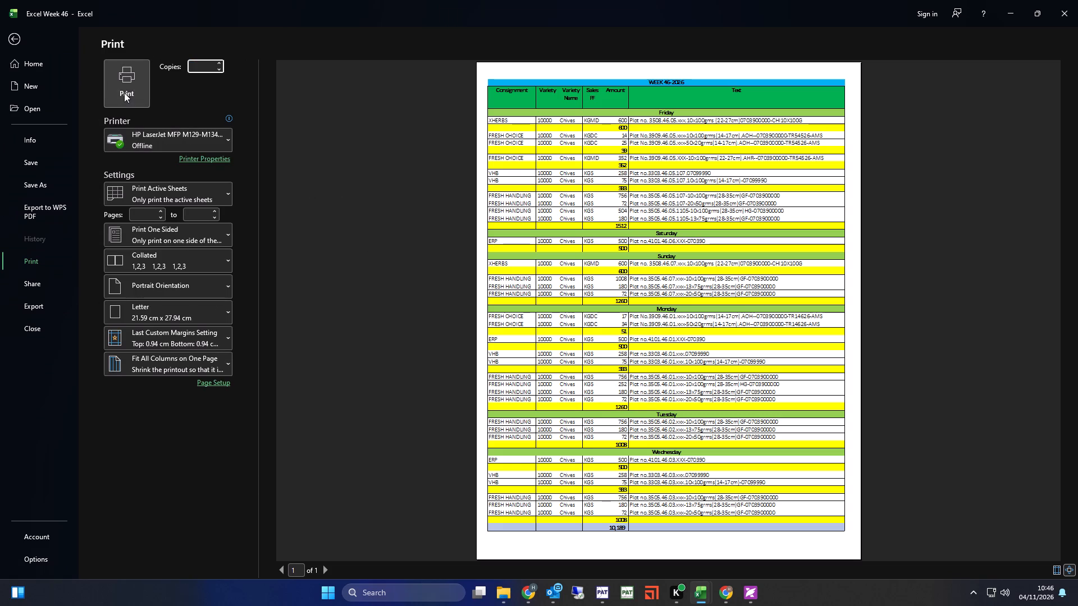
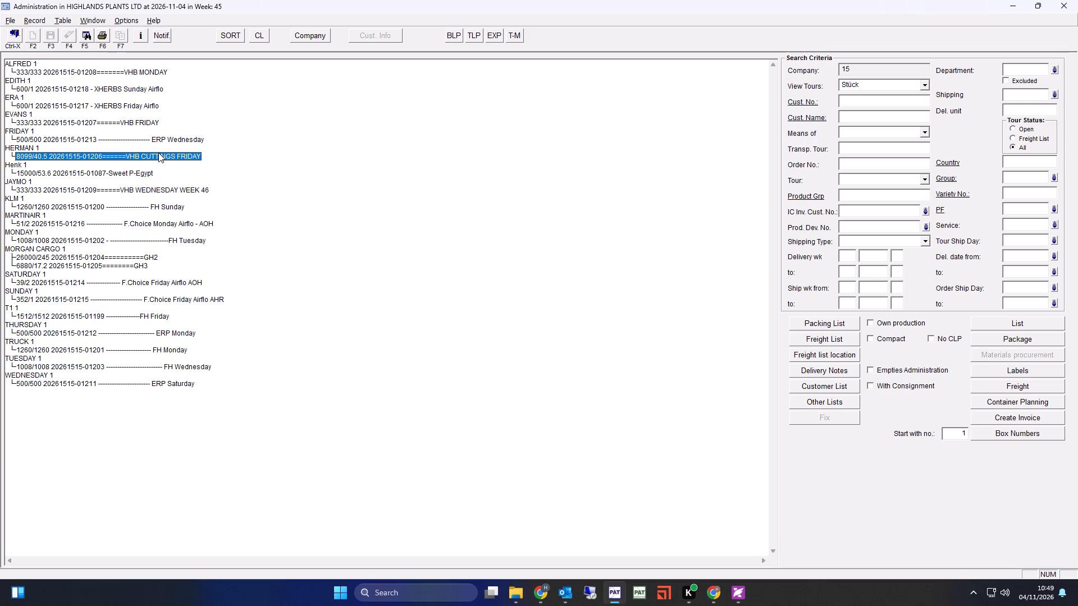
# Add the MORGAN CARGO 1 tours to the selected HERMAN tour and export their combined Customer/Variety label list to Excel.
pyautogui.keyDown('ctrl'); pyautogui.click(52, 249); pyautogui.keyUp('ctrl')
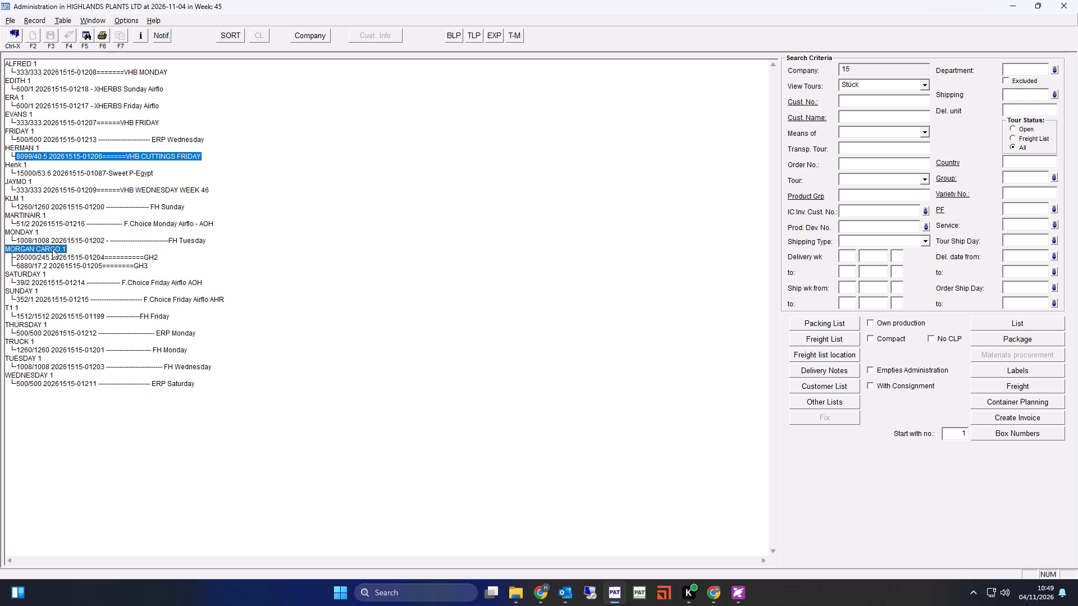
pyautogui.click(1019, 370)
pyautogui.click(569, 220)
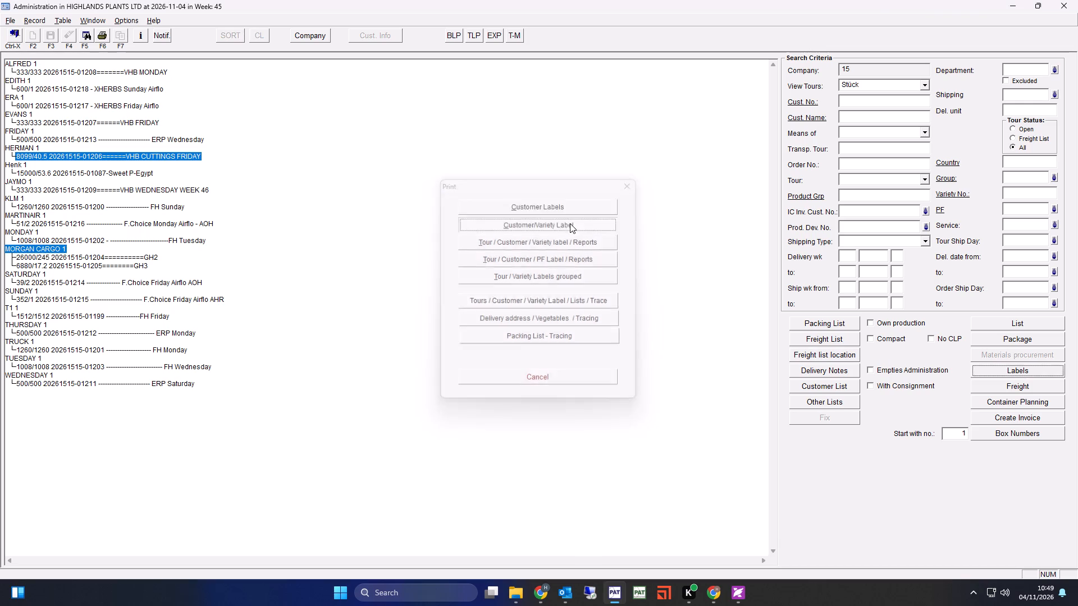
pyautogui.click(804, 68)
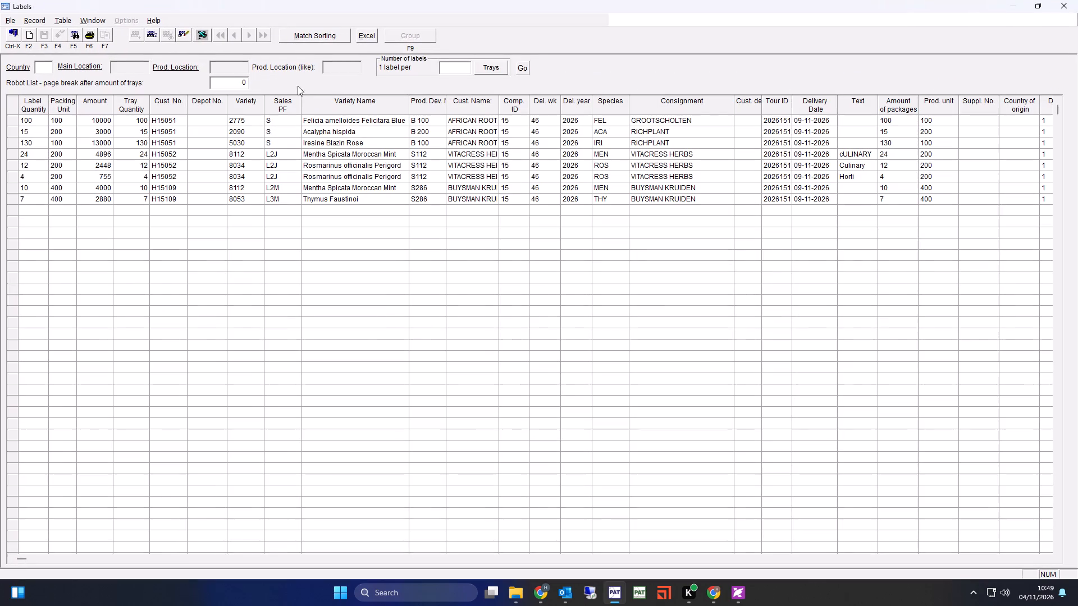
pyautogui.click(199, 34)
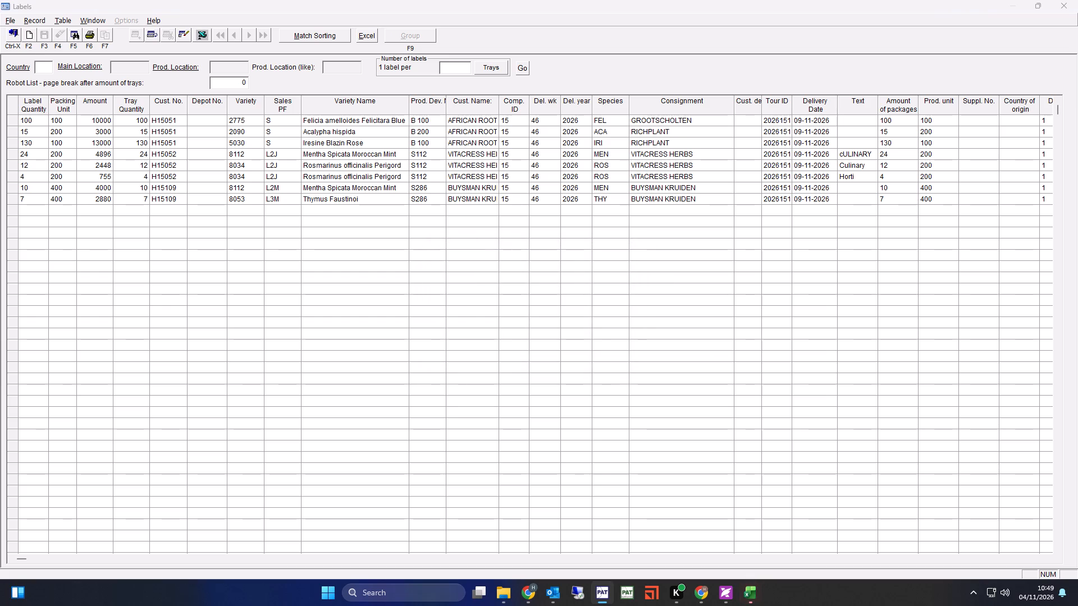
# Save the exported labels workbook in Excel as "Packing List wk 47" in the HERMAN > Packing List > 2026 folder.
pyautogui.click(748, 584)
pyautogui.click(551, 388)
pyautogui.press('F12')
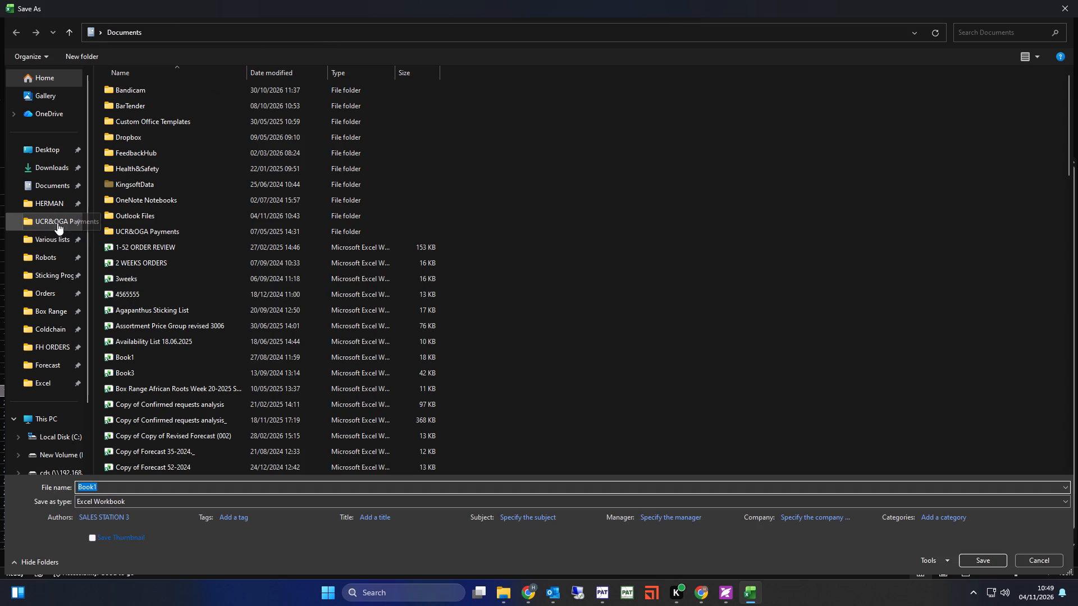
pyautogui.click(52, 201)
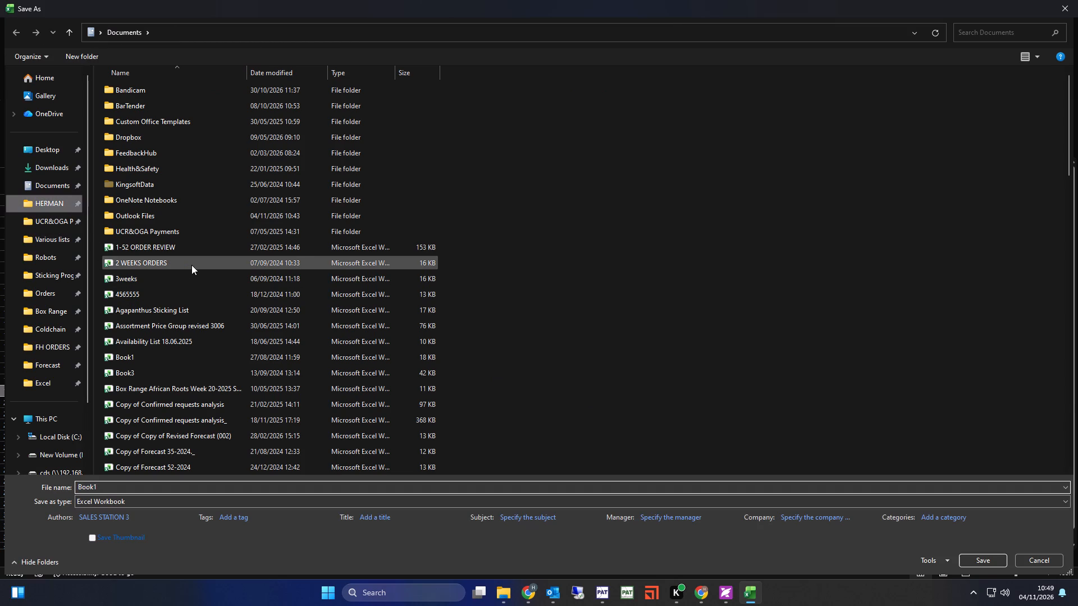
pyautogui.click(296, 201)
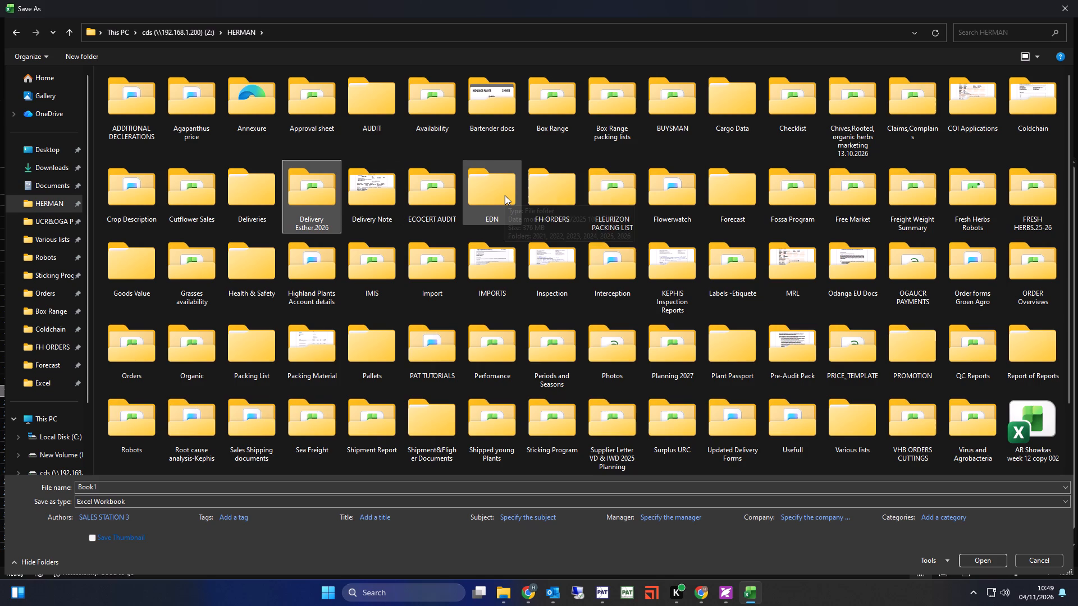
pyautogui.write('pack')
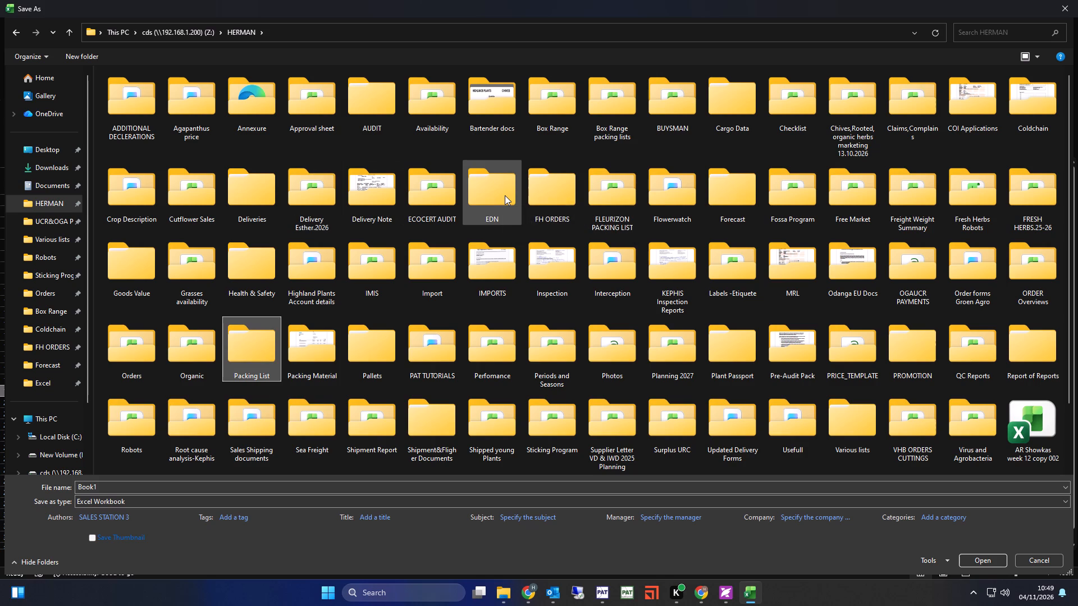
pyautogui.press('Return')
pyautogui.doubleClick(189, 95)
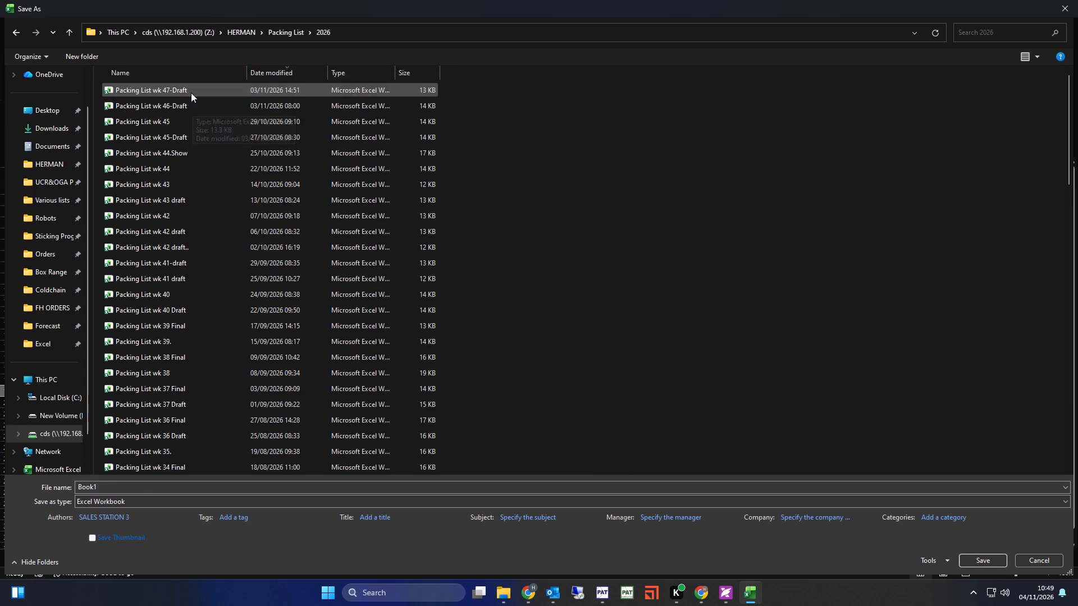
pyautogui.click(191, 93)
pyautogui.doubleClick(143, 490)
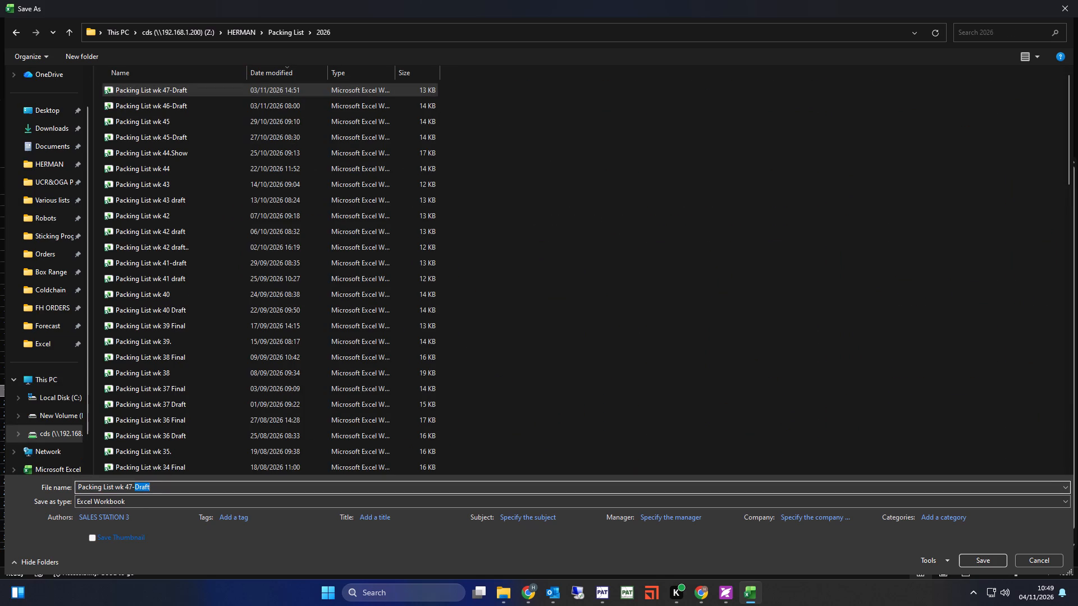
pyautogui.press('BackSpace')
pyautogui.press('BackSpace')
pyautogui.press('Return')
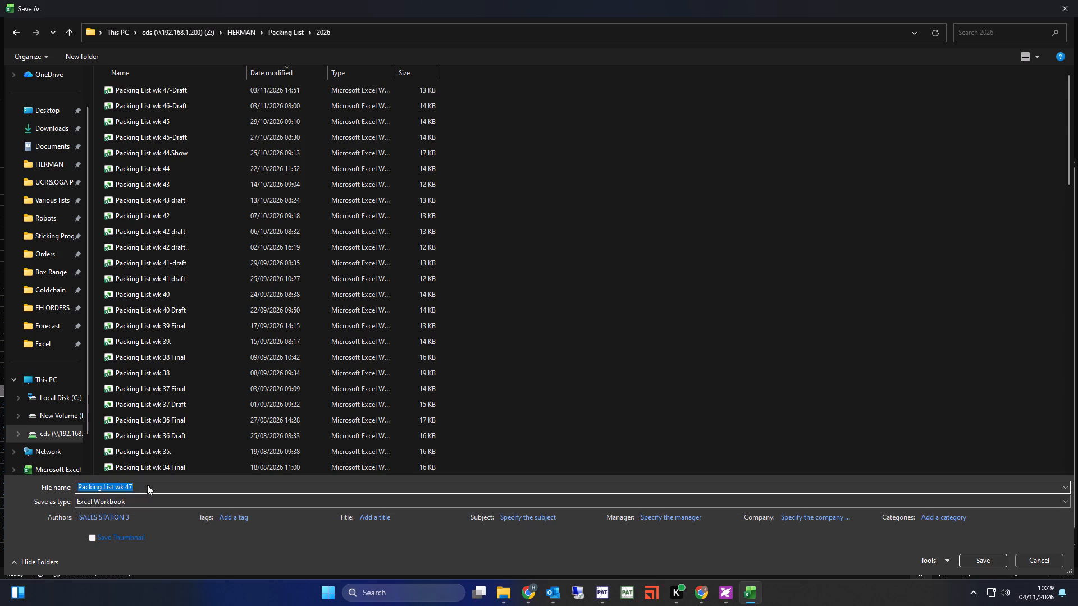
# Open the Packing List wk 47-Draft workbook from the 2026 packing list folder while keeping the current workbook open.
pyautogui.press('F12')
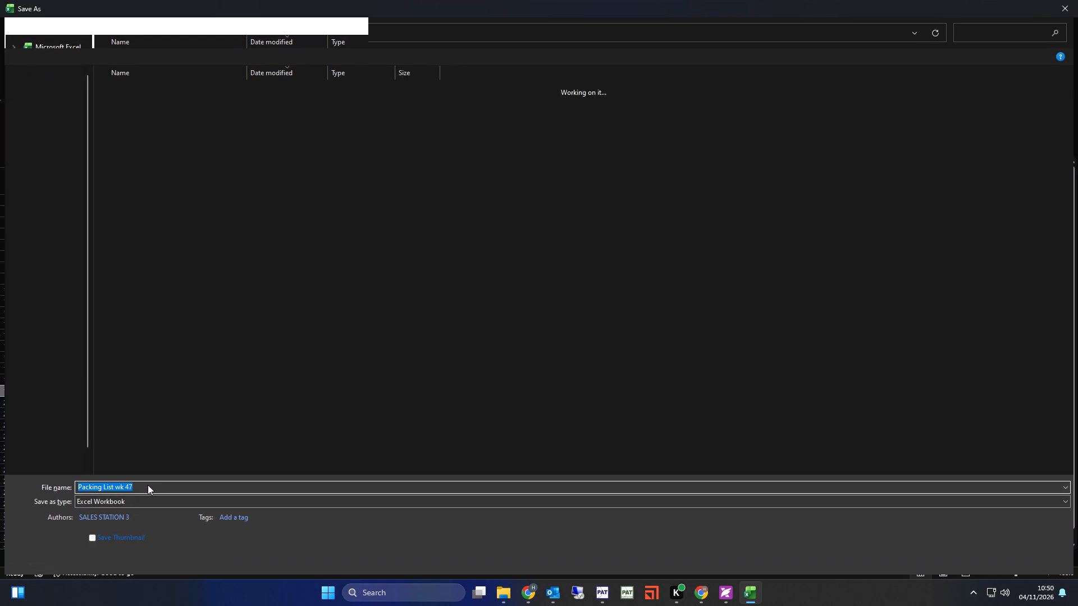
pyautogui.rightClick(167, 102)
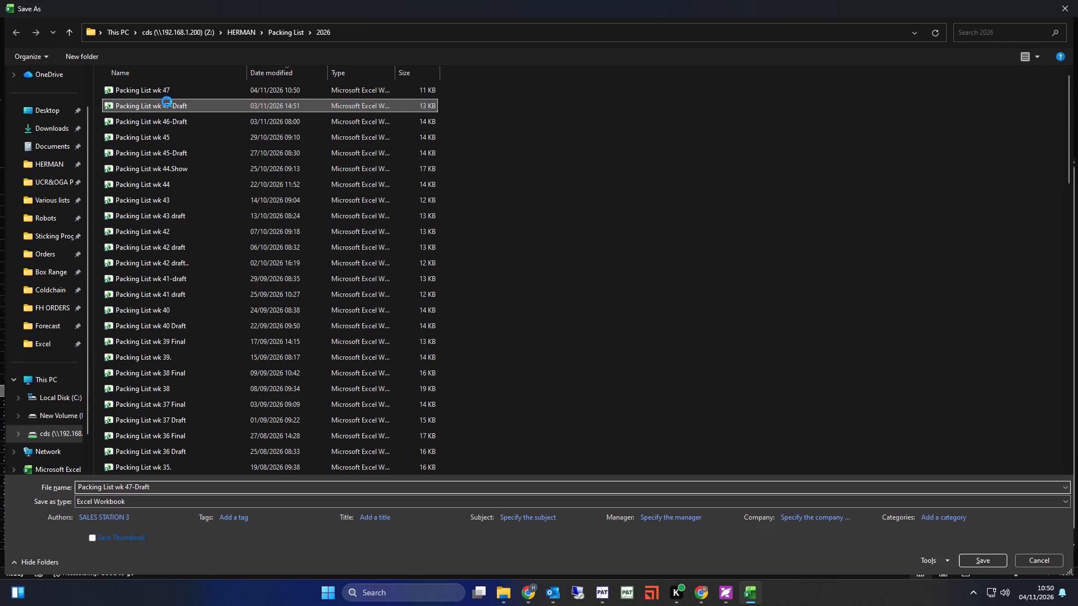
pyautogui.click(188, 125)
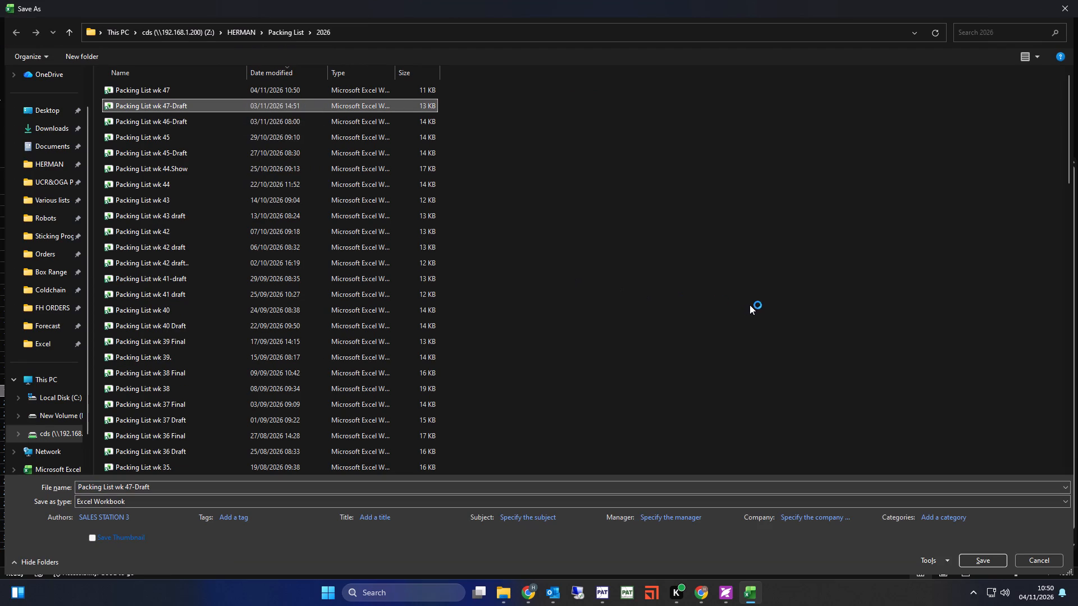
pyautogui.click(860, 355)
pyautogui.press('Escape')
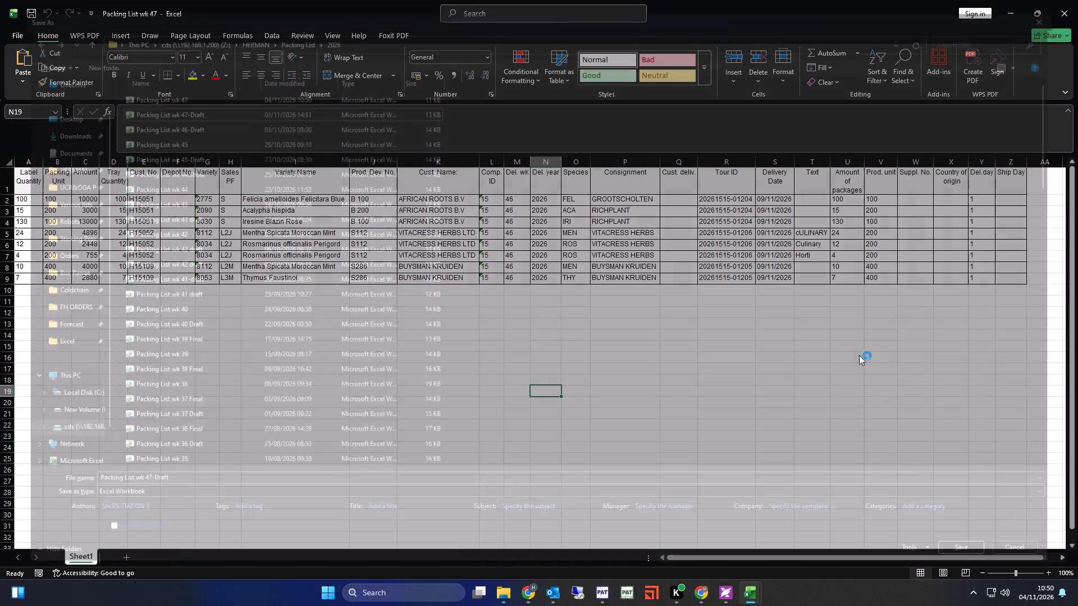
# Switch to the XHERBS_orders_wk46_HIGHLANDS PDF in Foxit PDF Editor and close it.
pyautogui.hotkey('alt', 'Tab')
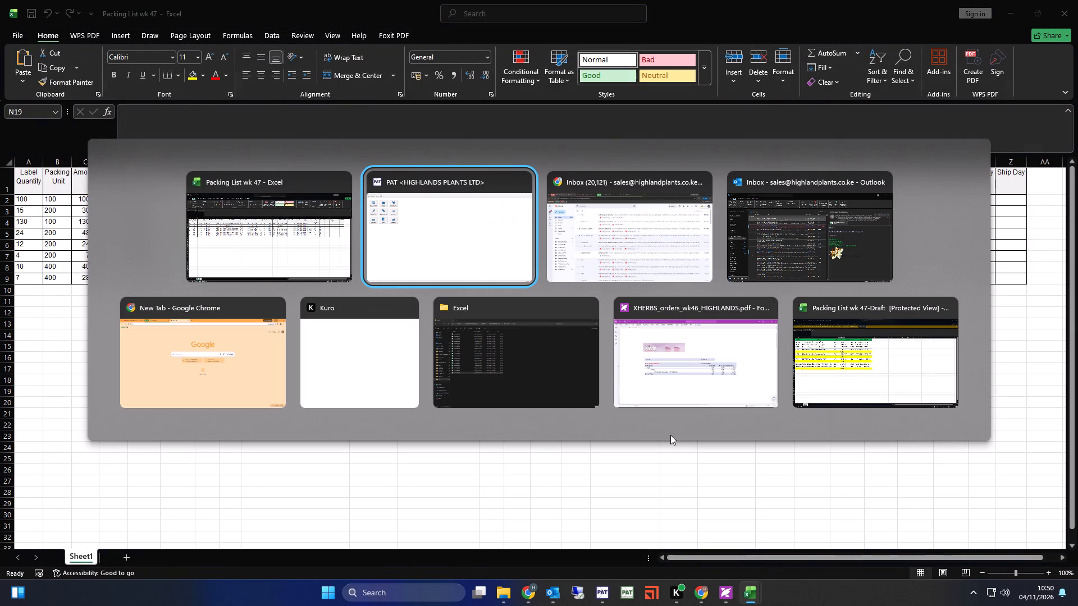
pyautogui.keyDown('alt'); pyautogui.click(696, 366); pyautogui.keyUp('alt')
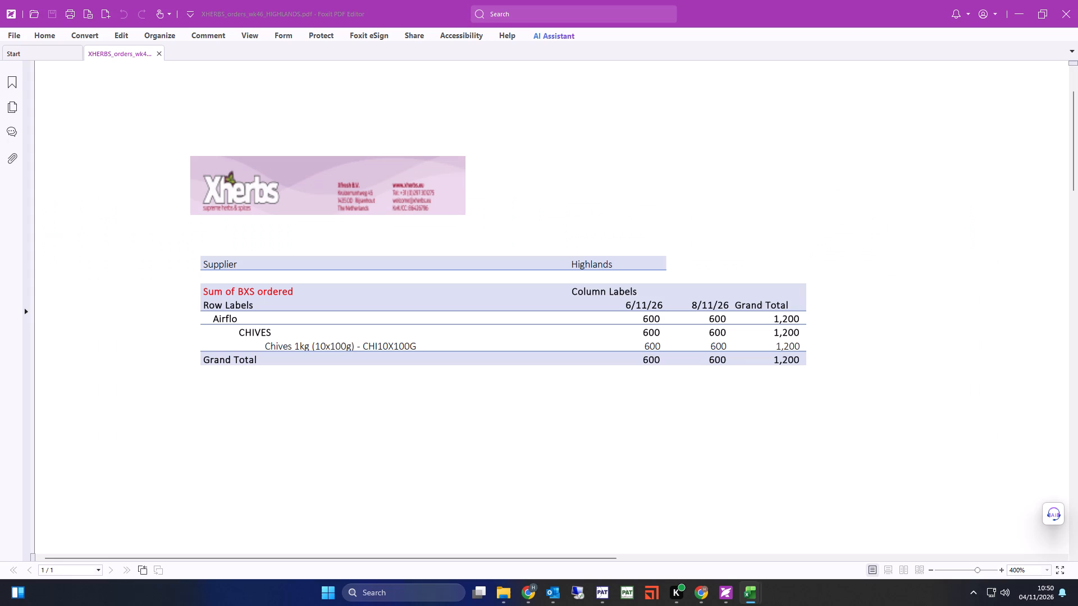
pyautogui.click(1065, 15)
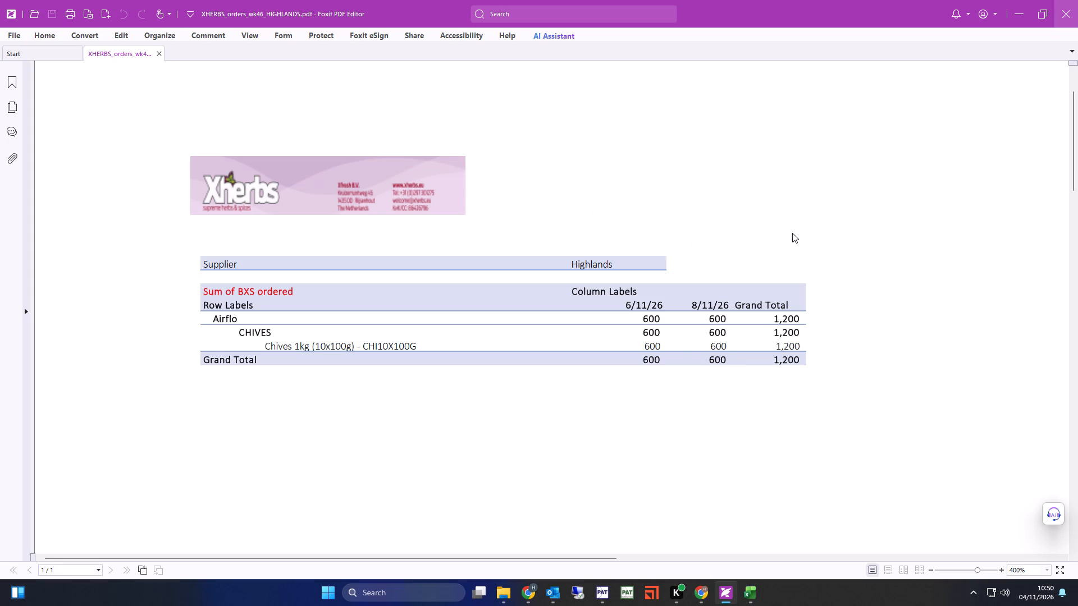
# Switch to the Packing List wk 47-Draft workbook in Excel, enable editing to view it, and close it.
pyautogui.hotkey('alt', 'Tab')
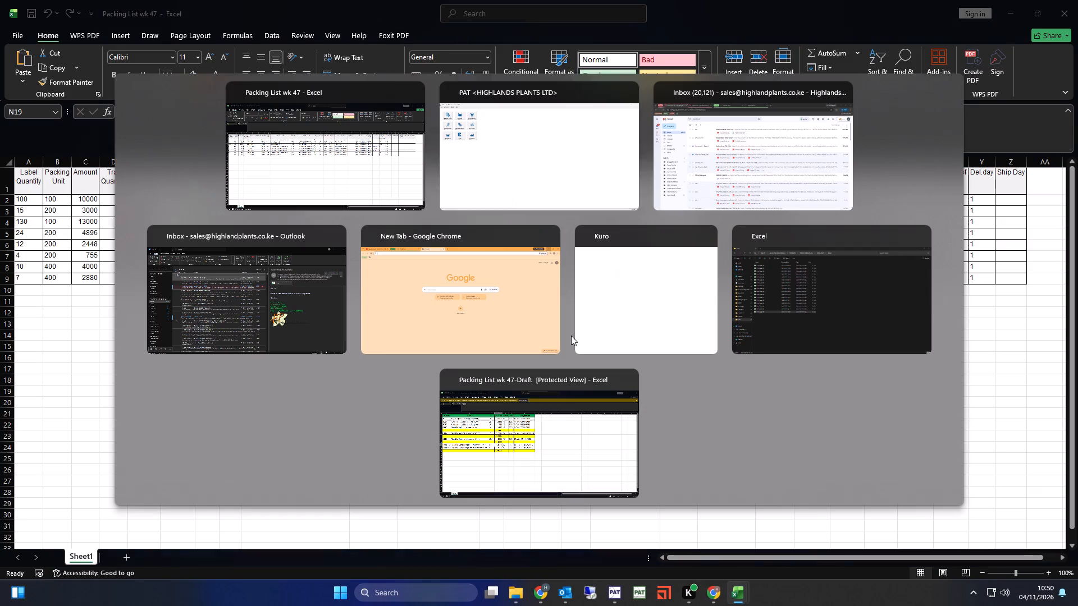
pyautogui.keyDown('alt'); pyautogui.click(578, 420); pyautogui.keyUp('alt')
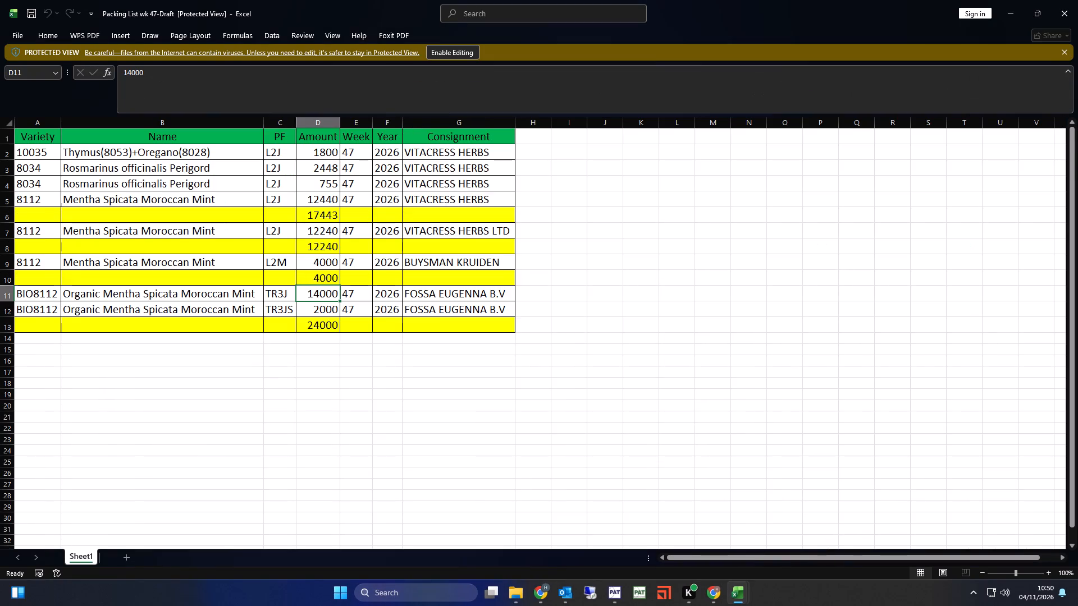
pyautogui.click(450, 57)
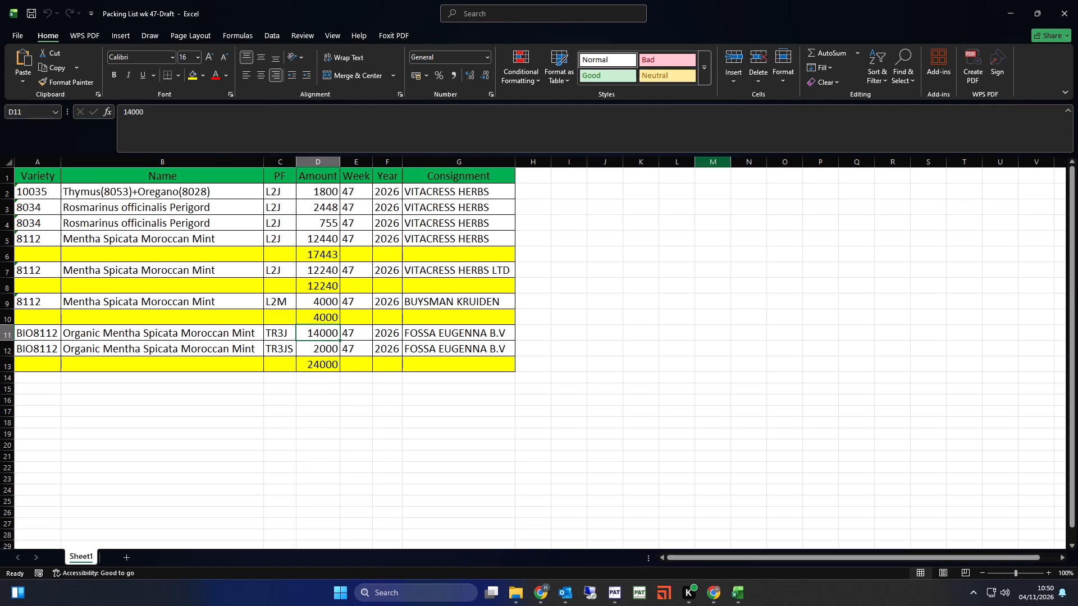
pyautogui.click(1069, 16)
# Open the Packing List wk 45 workbook from the 2026 packing list folder and dismiss the save dialog.
pyautogui.click(456, 323)
pyautogui.press('F12')
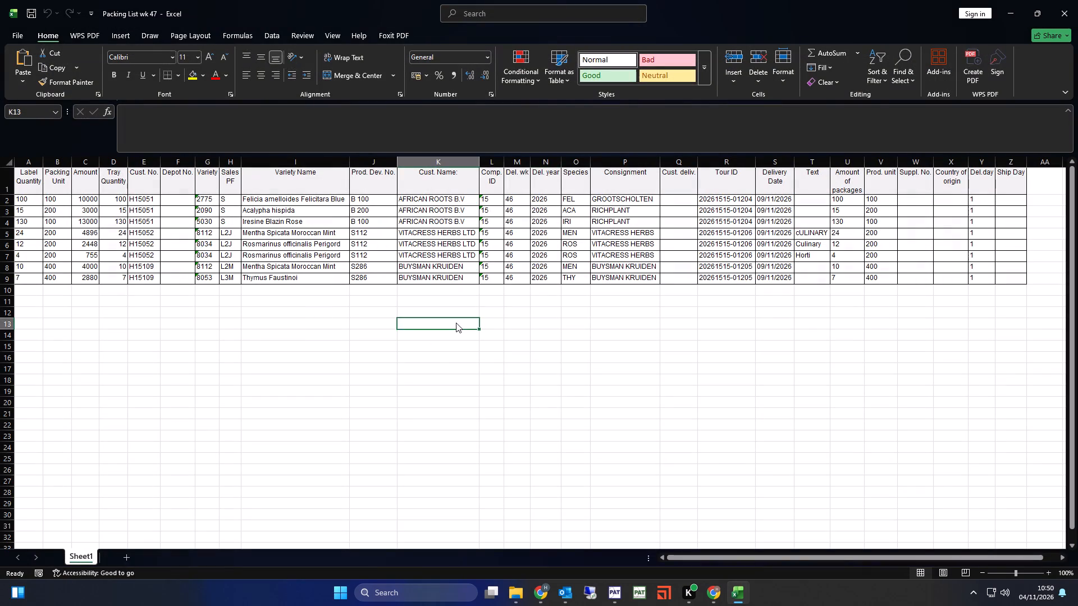
pyautogui.click(161, 135)
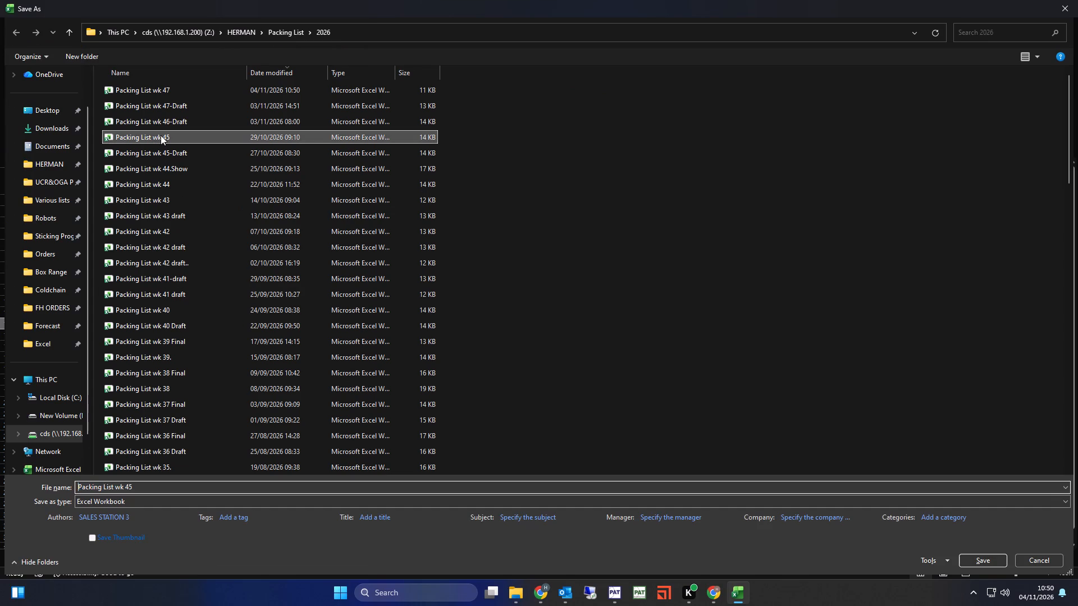
pyautogui.rightClick(161, 135)
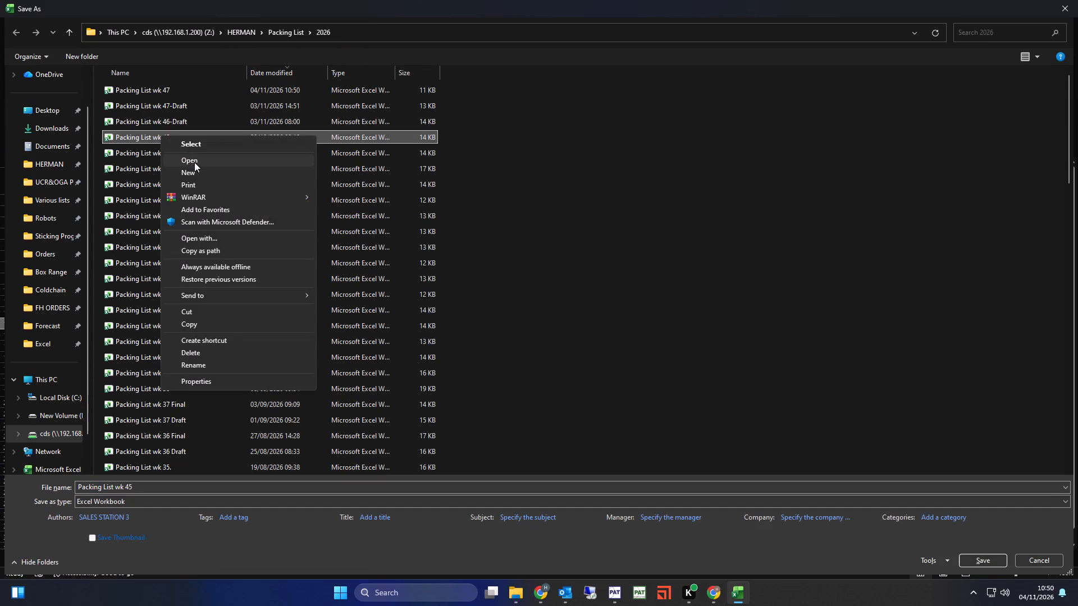
pyautogui.click(194, 162)
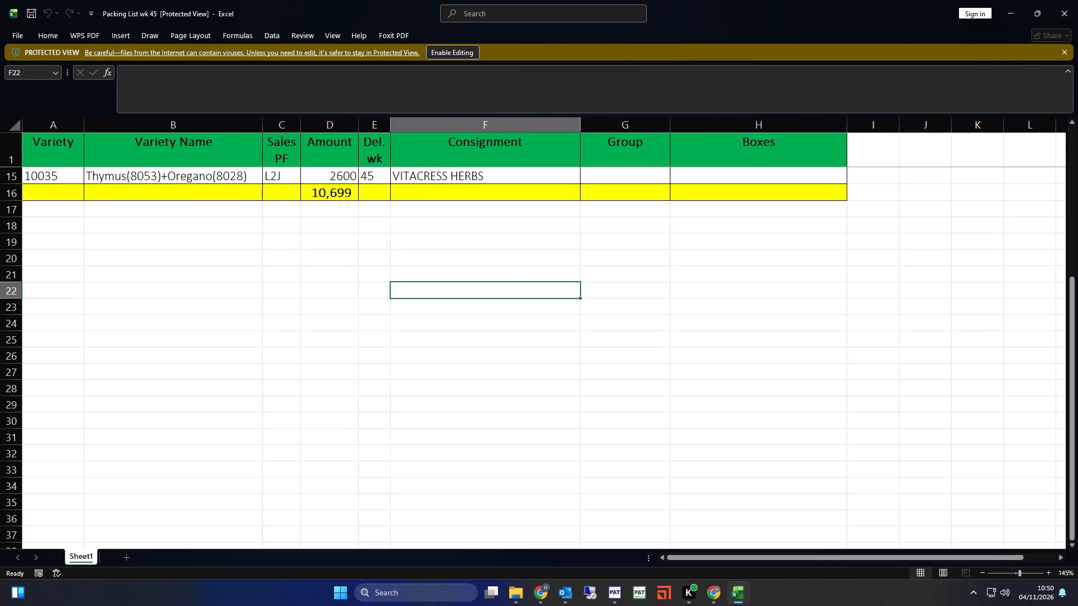
pyautogui.hotkey('alt', 'Tab')
pyautogui.press('Escape')
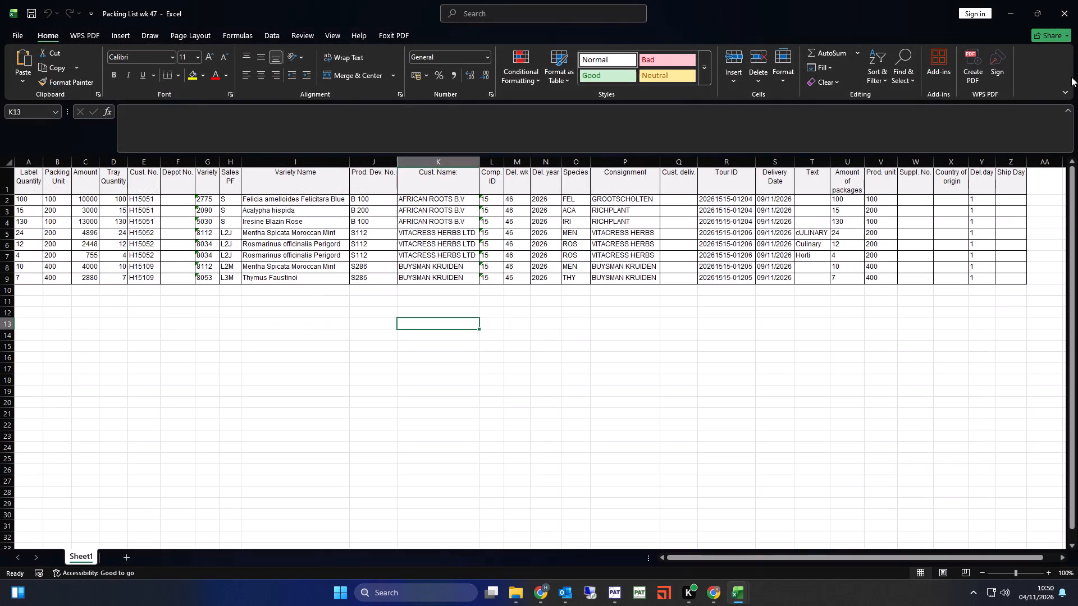
# Close the Packing List wk 47 workbook containing the exported labels table.
pyautogui.click(1061, 15)
# Switch to the Packing List wk 45 workbook and enable editing.
pyautogui.hotkey('alt', 'Tab')
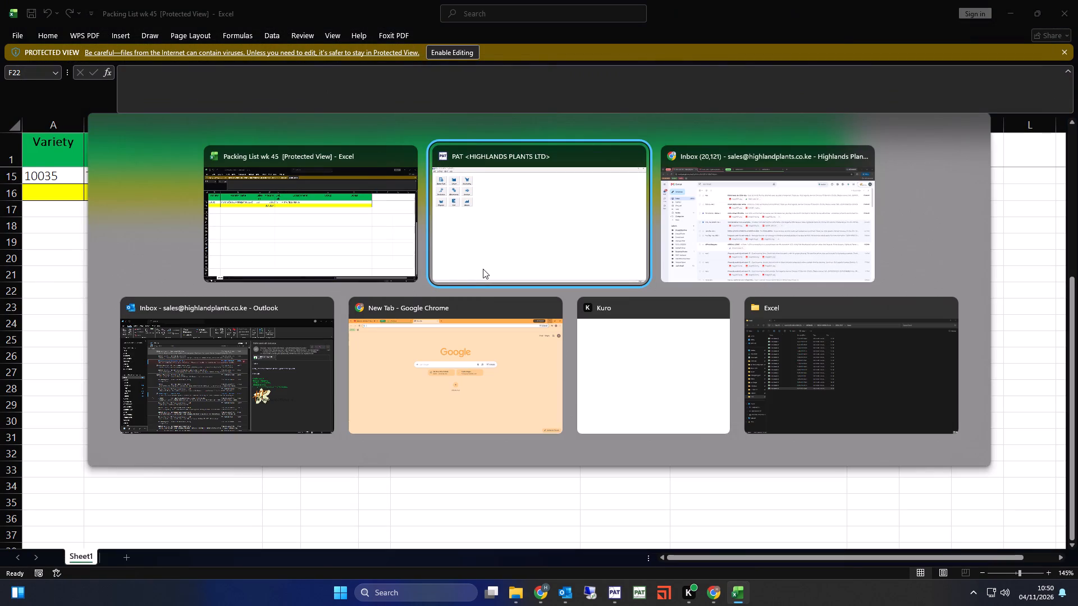
pyautogui.keyDown('alt'); pyautogui.click(332, 249); pyautogui.keyUp('alt')
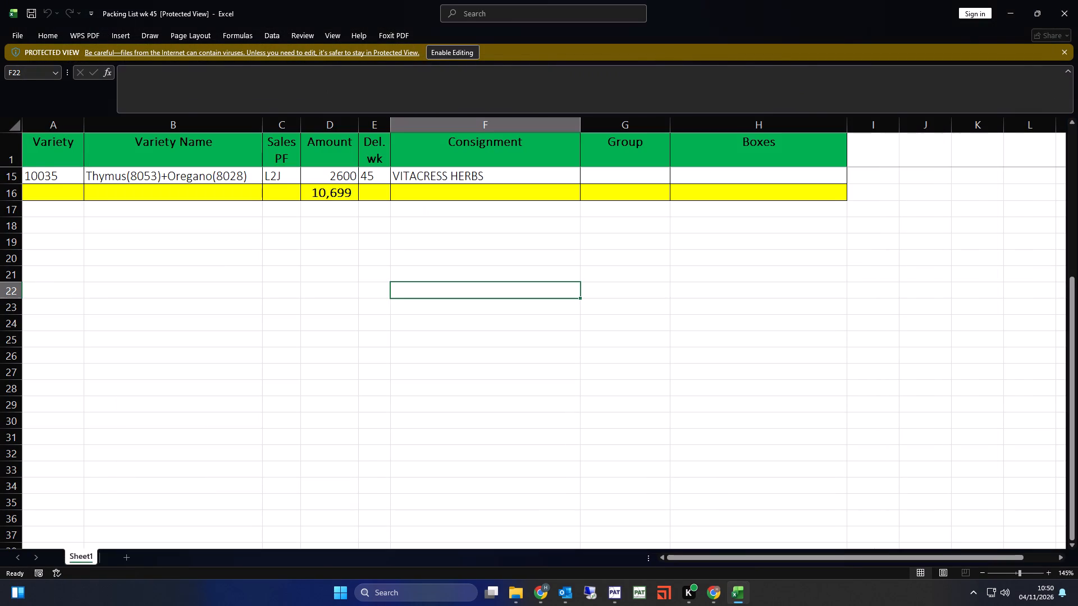
pyautogui.click(445, 57)
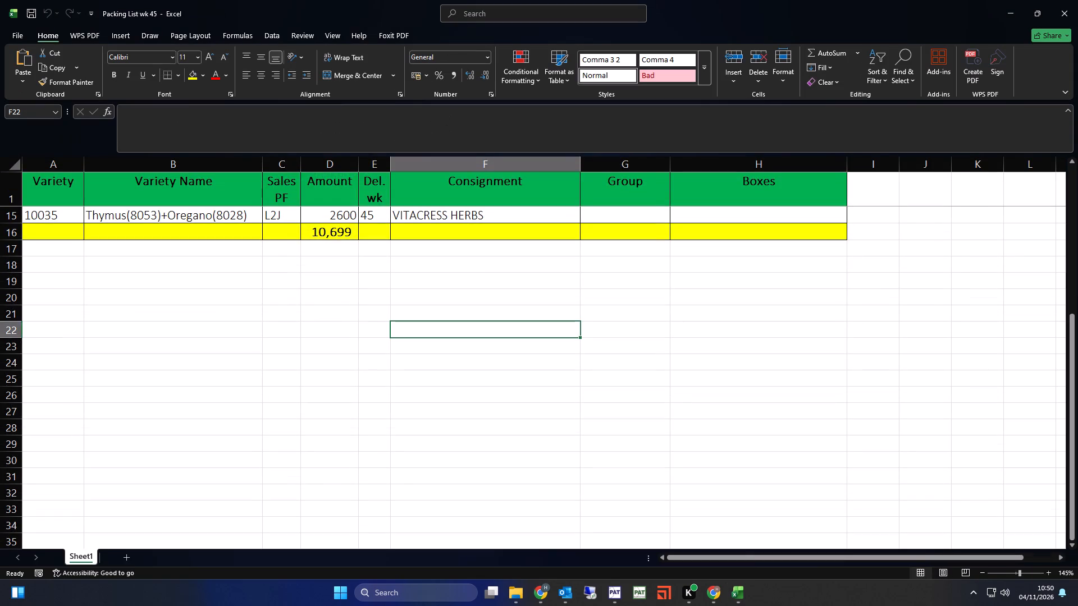
# Rename the saved Packing List wk 47 file in the 2026 folder as Packing List wk 46.
pyautogui.click(424, 282)
pyautogui.press('F12')
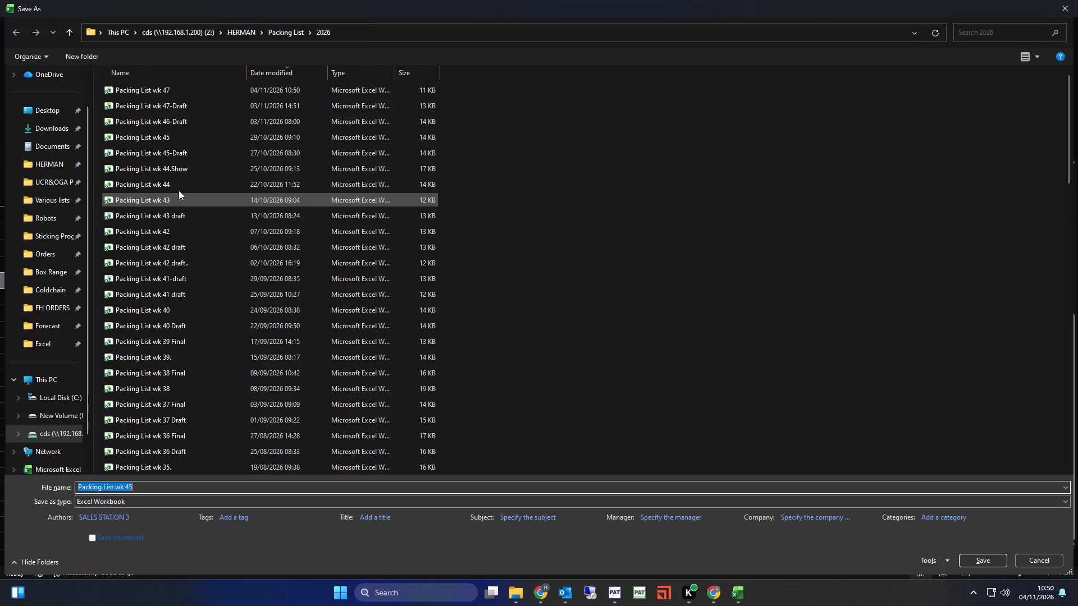
pyautogui.click(160, 92)
pyautogui.click(177, 91)
pyautogui.click(177, 91)
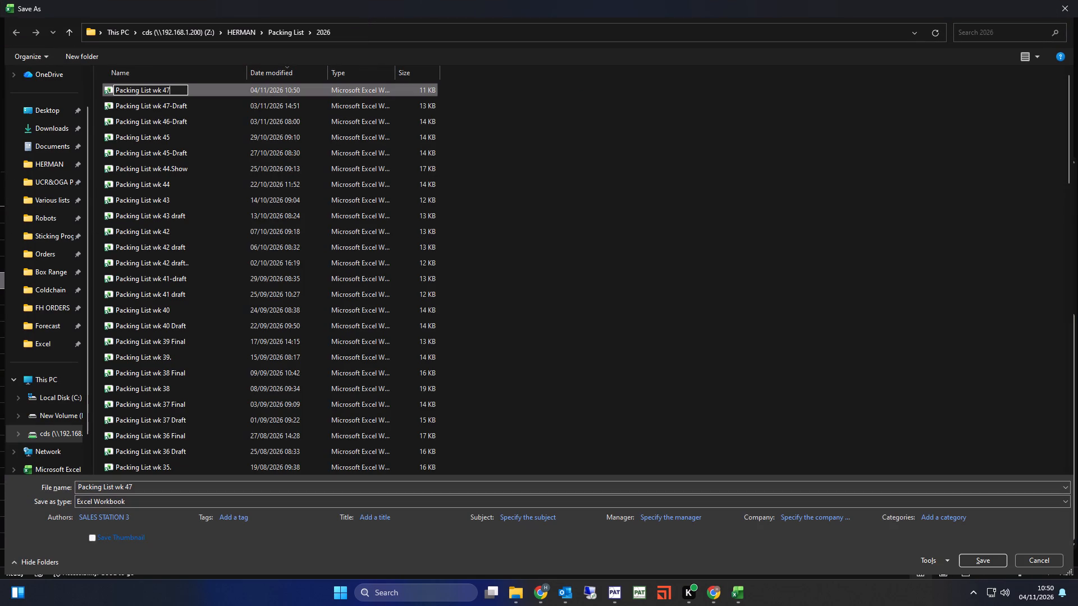
pyautogui.press('BackSpace')
pyautogui.press('6')
pyautogui.press('Return')
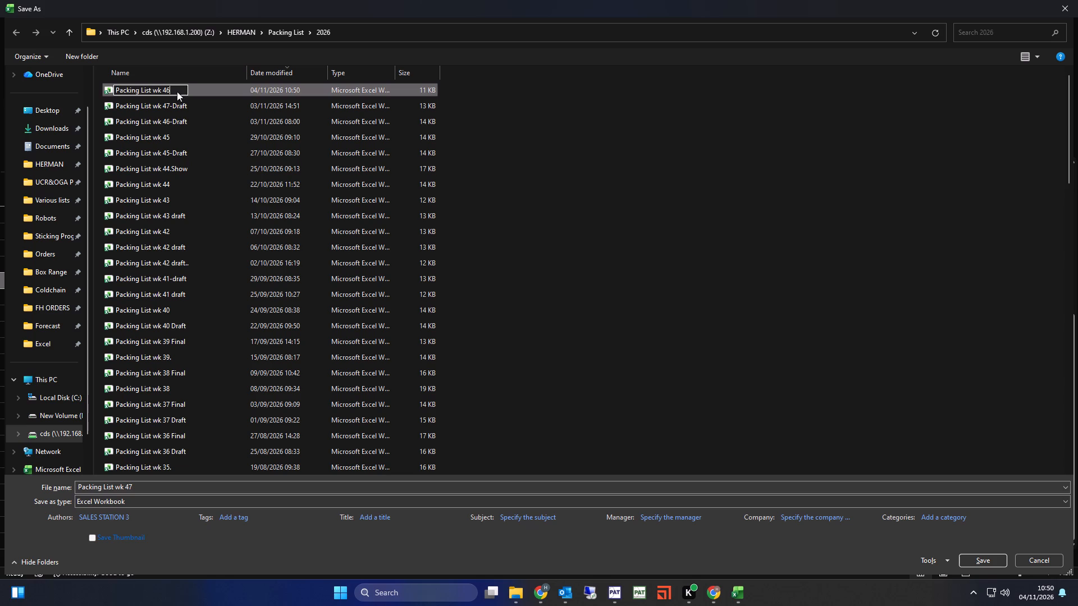
# Save the open week 45 packing list as Packing List wk 47 and close the workbook.
pyautogui.press('Return')
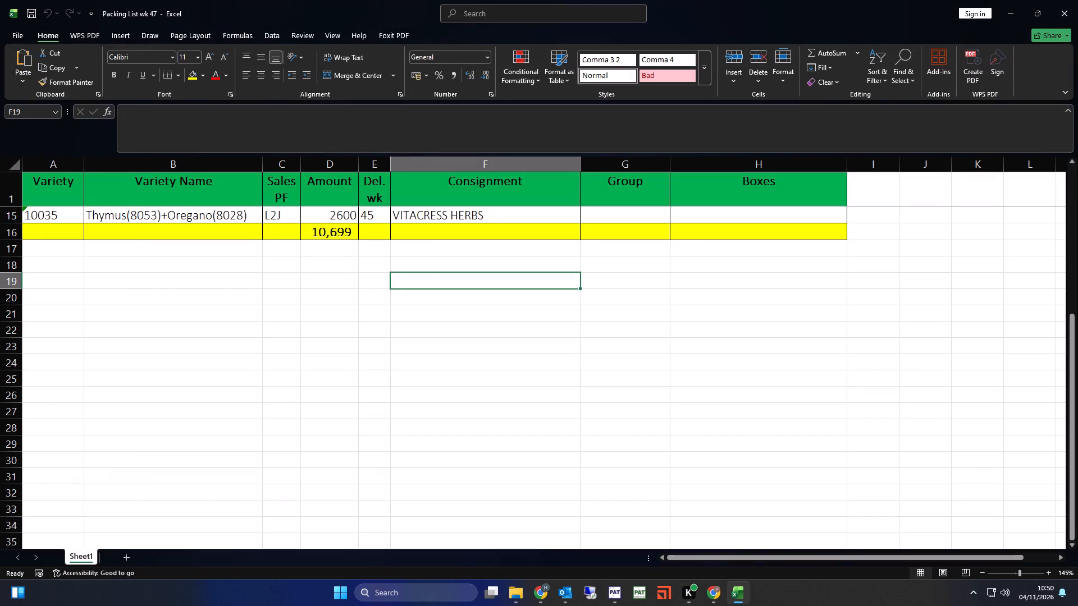
pyautogui.click(1076, 0)
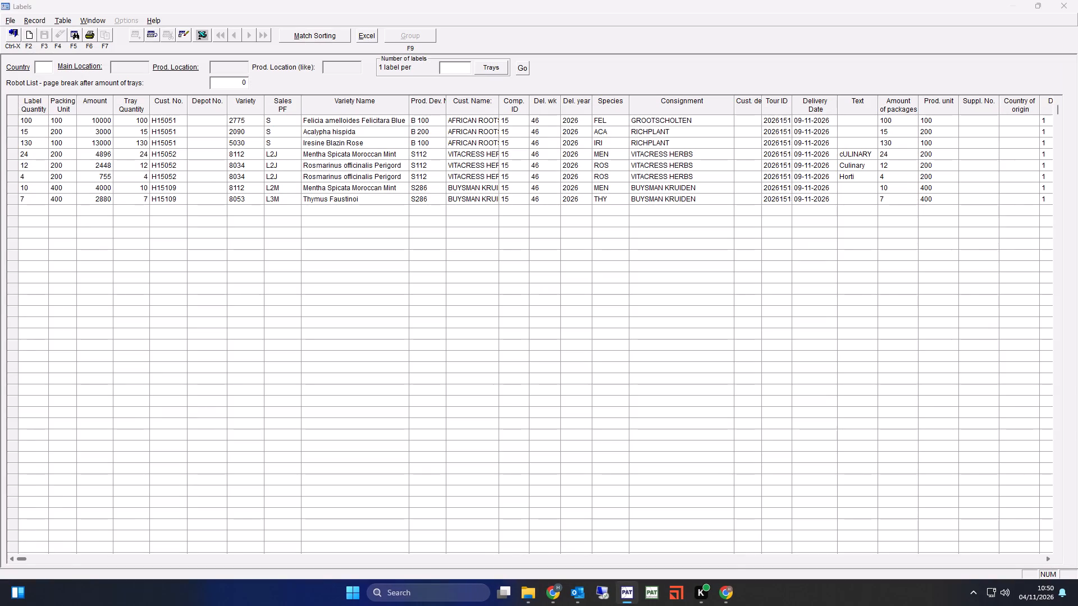
# Open the Packing List wk 47 workbook from the HERMAN > Packing List > 2026 folder in File Explorer.
pyautogui.click(532, 590)
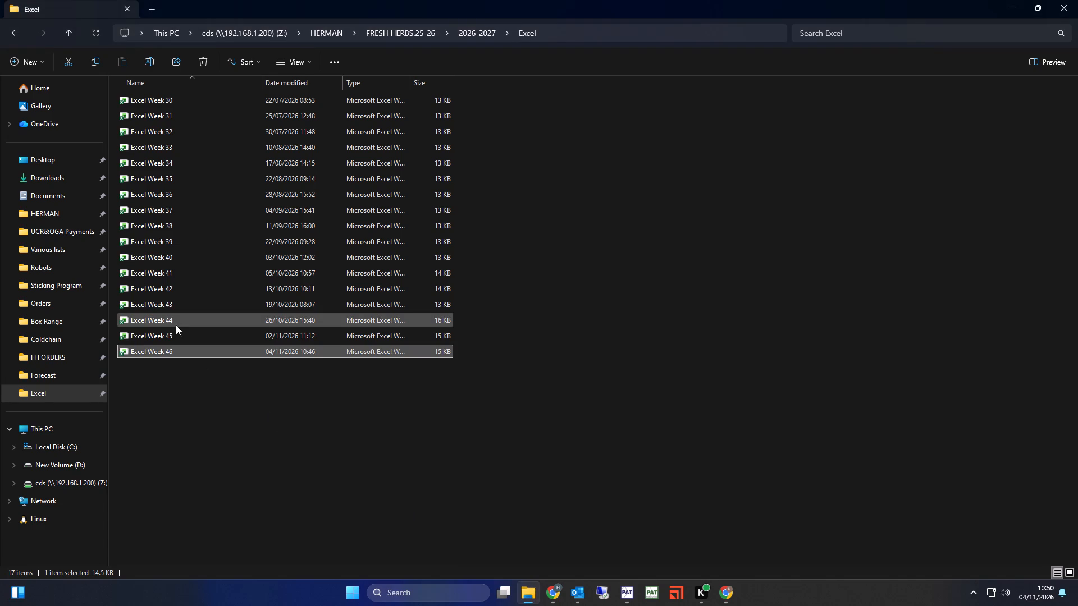
pyautogui.click(62, 215)
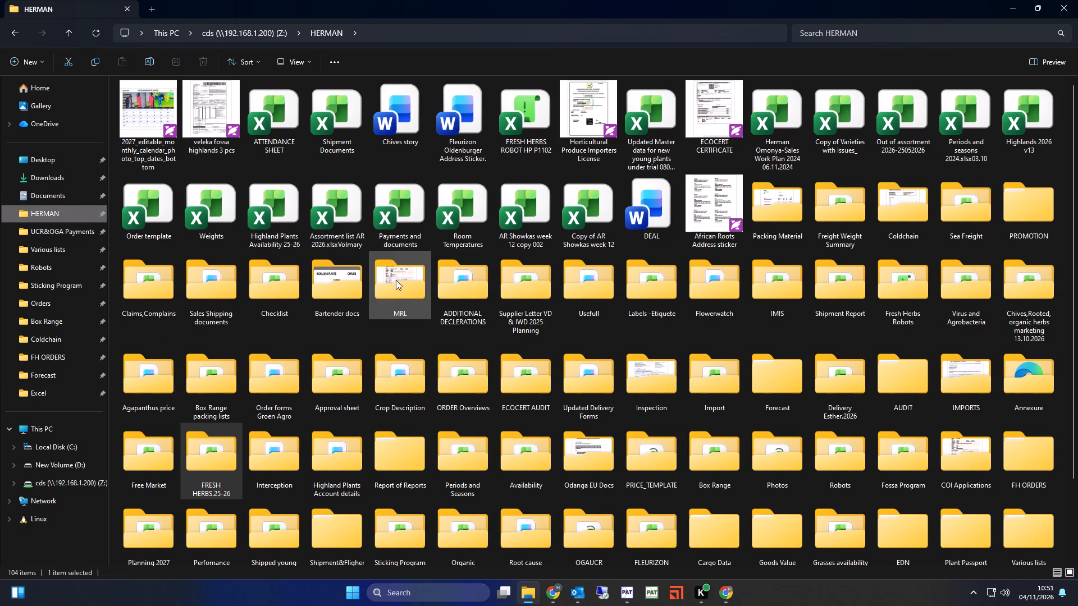
pyautogui.click(410, 278)
pyautogui.write('pack')
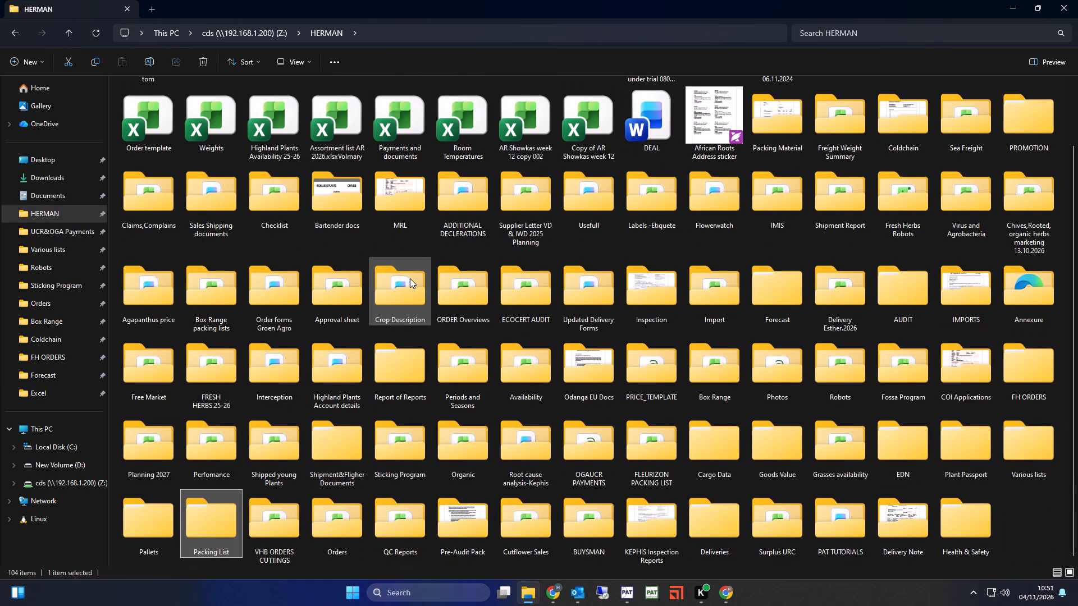
pyautogui.press('Return')
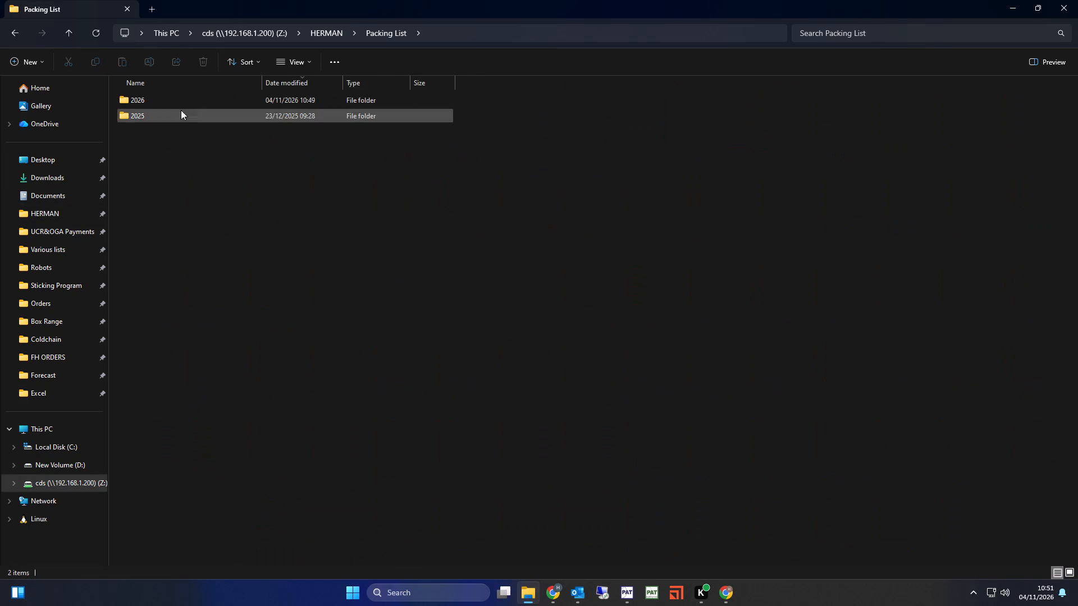
pyautogui.doubleClick(175, 98)
pyautogui.doubleClick(192, 100)
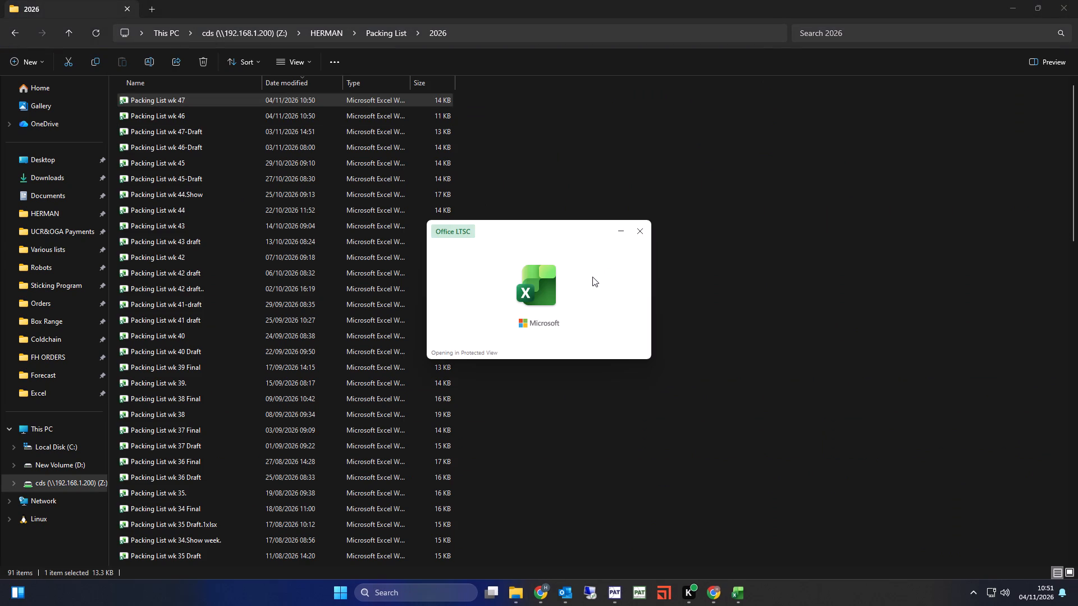
# Enable editing in the Packing List wk 47 workbook.
pyautogui.scroll(8, 574, 309)
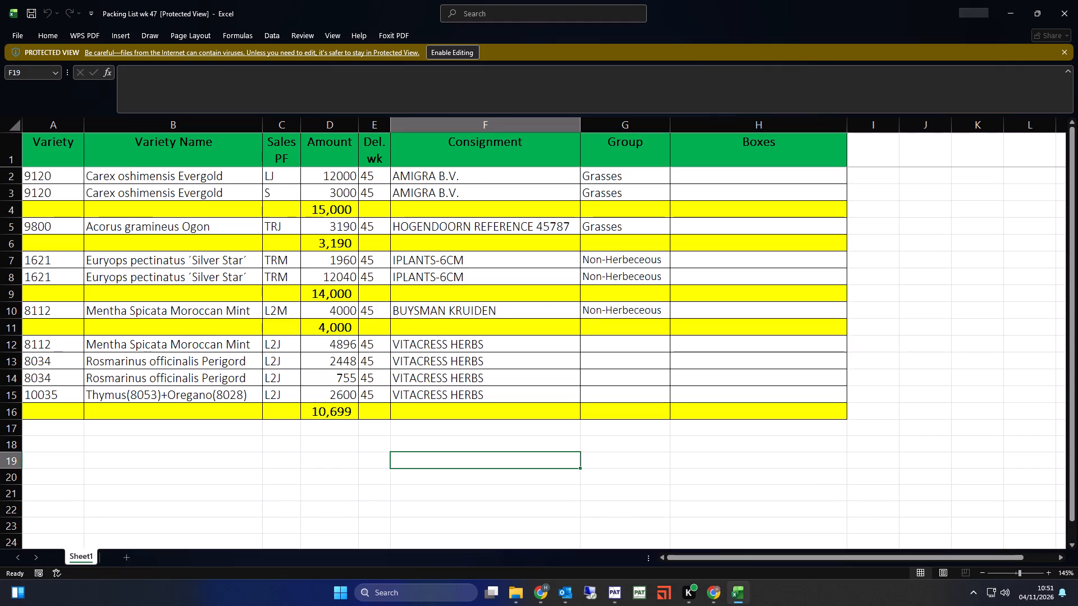
pyautogui.scroll(12, 573, 309)
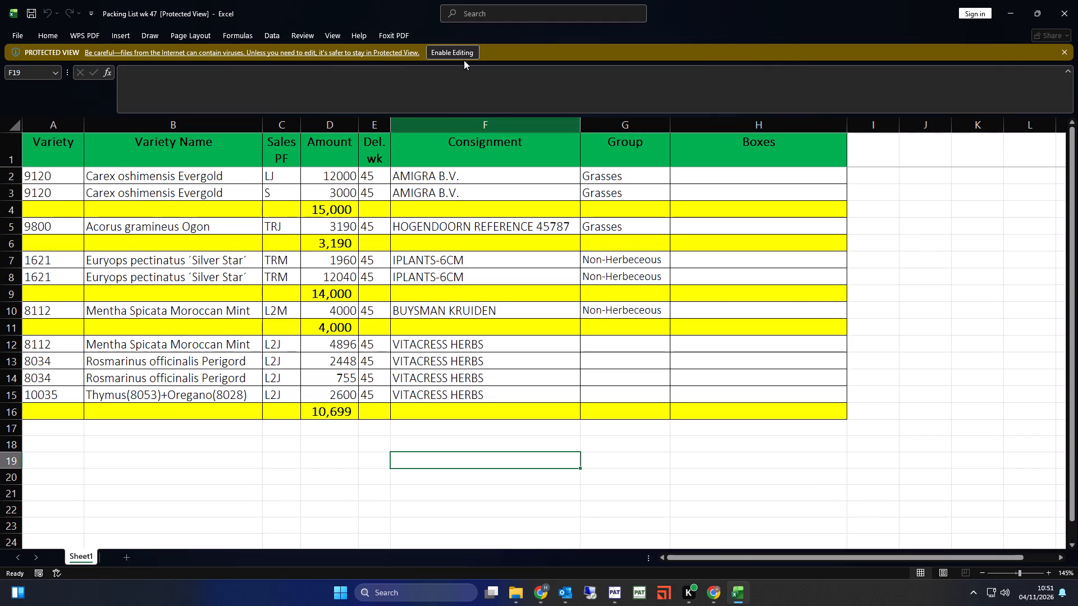
pyautogui.click(454, 51)
pyautogui.scroll(6, 449, 286)
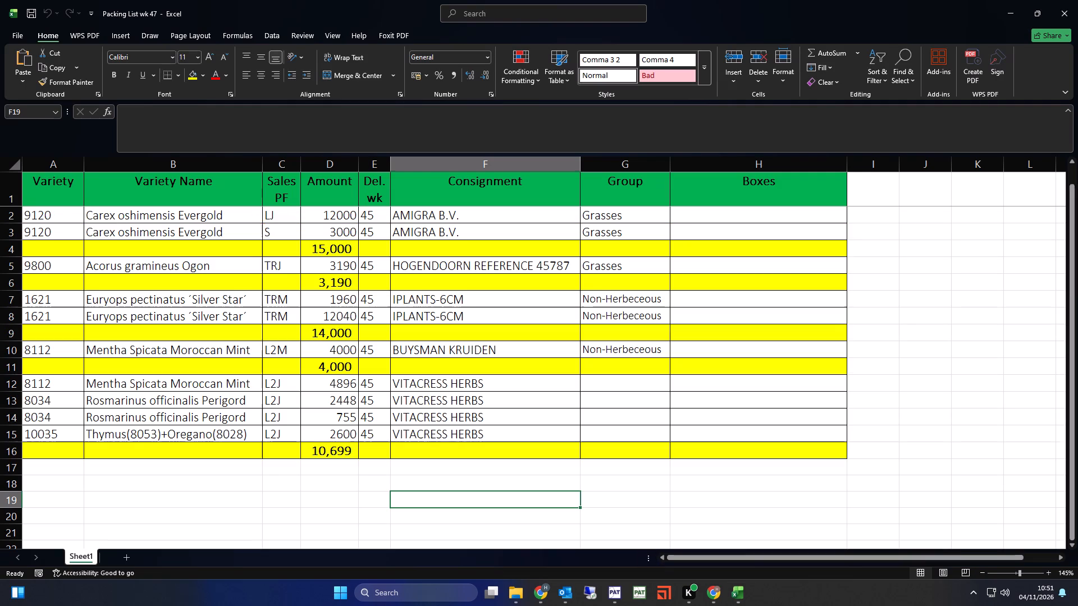
pyautogui.scroll(14, 448, 286)
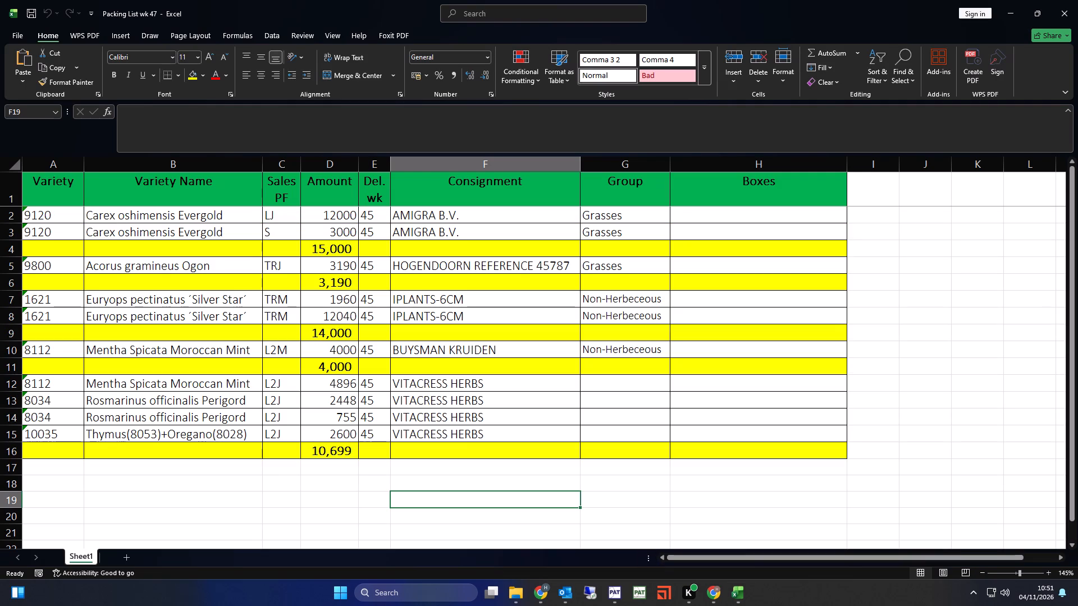
# Open Packing List wk 46 from the 2026 folder in File Explorer and enable editing.
pyautogui.hotkey('alt', 'Tab')
pyautogui.doubleClick(194, 115)
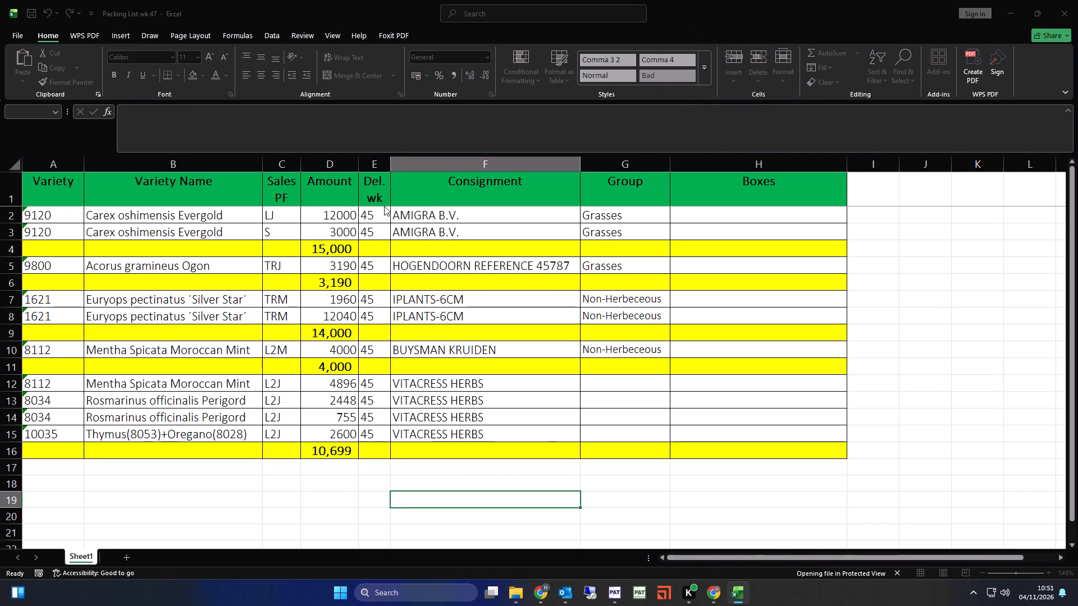
pyautogui.scroll(6, 401, 263)
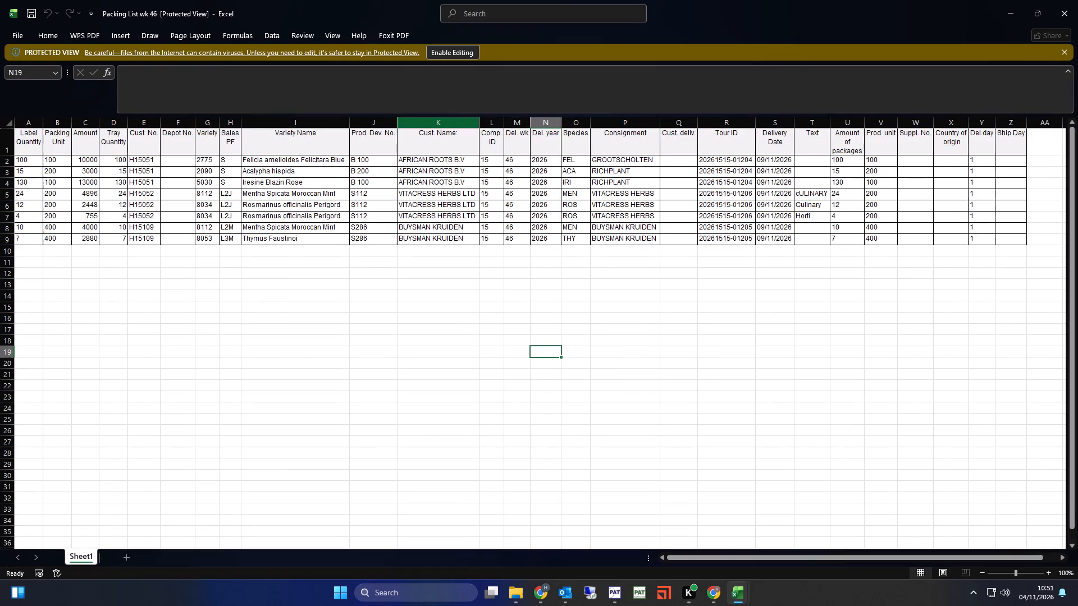
pyautogui.click(440, 53)
# Reorder the wk 46 columns by moving Variety Name in front of Sales PF and Amount in front of Prod. Dev. No.
pyautogui.click(304, 159)
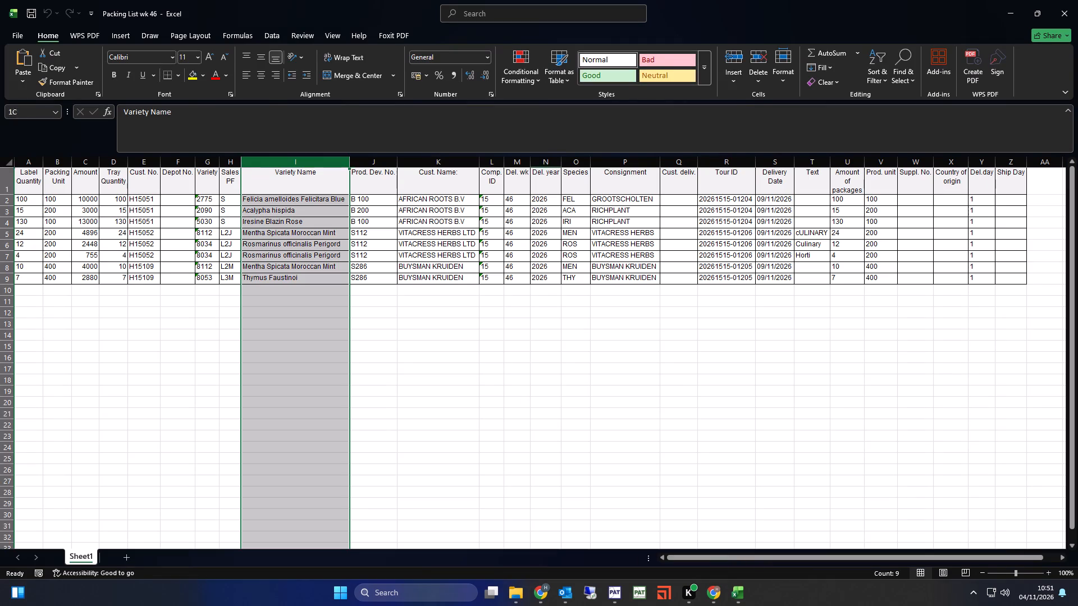
pyautogui.hotkey('ctrl', 'x')
pyautogui.click(232, 161)
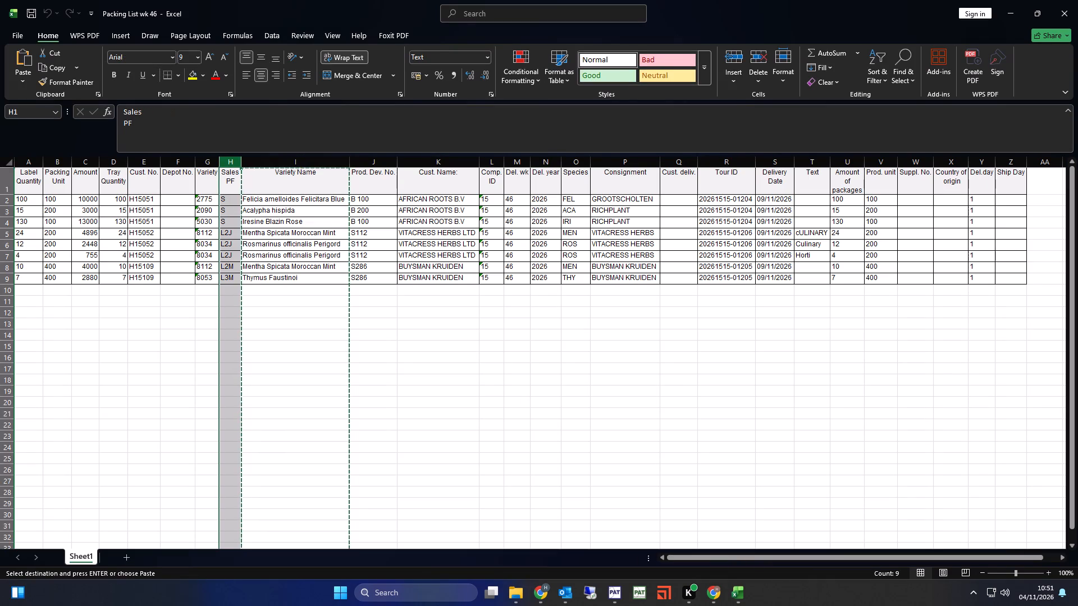
pyautogui.hotkey('ctrl', '+')
pyautogui.click(89, 160)
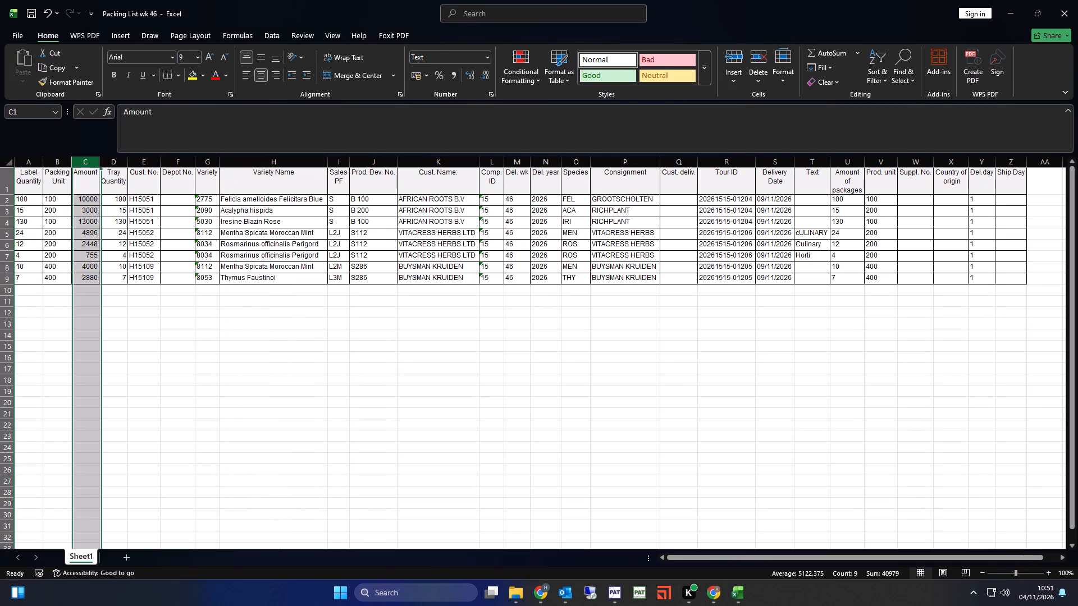
pyautogui.hotkey('ctrl', 'x')
pyautogui.click(369, 158)
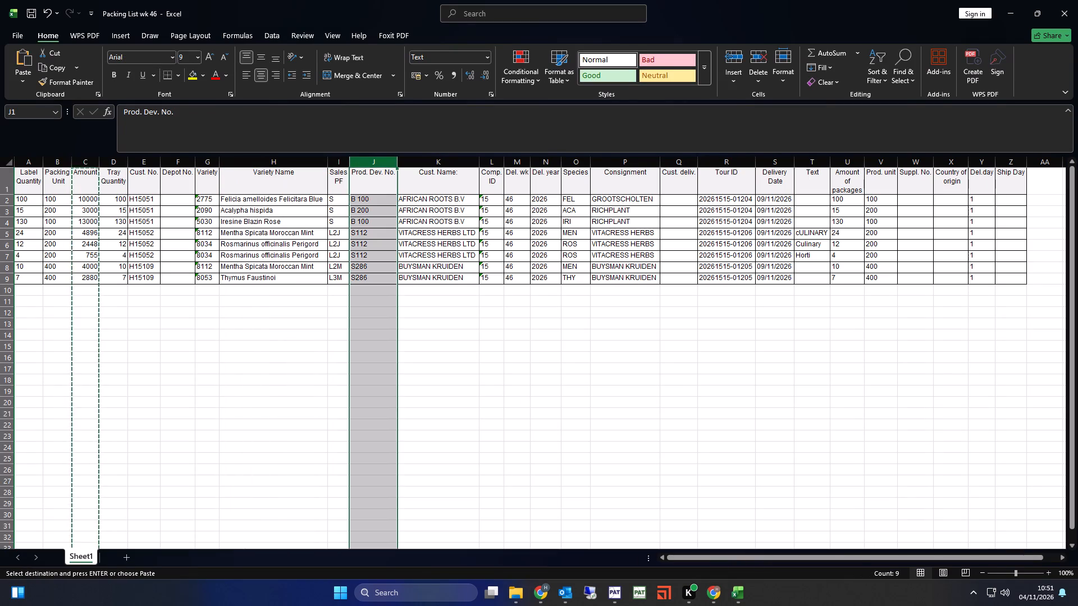
pyautogui.hotkey('ctrl', '+')
# Delete the Label Quantity, Packing Unit, Tray Quantity, Cust. No. and Depot No. columns.
pyautogui.click(138, 227)
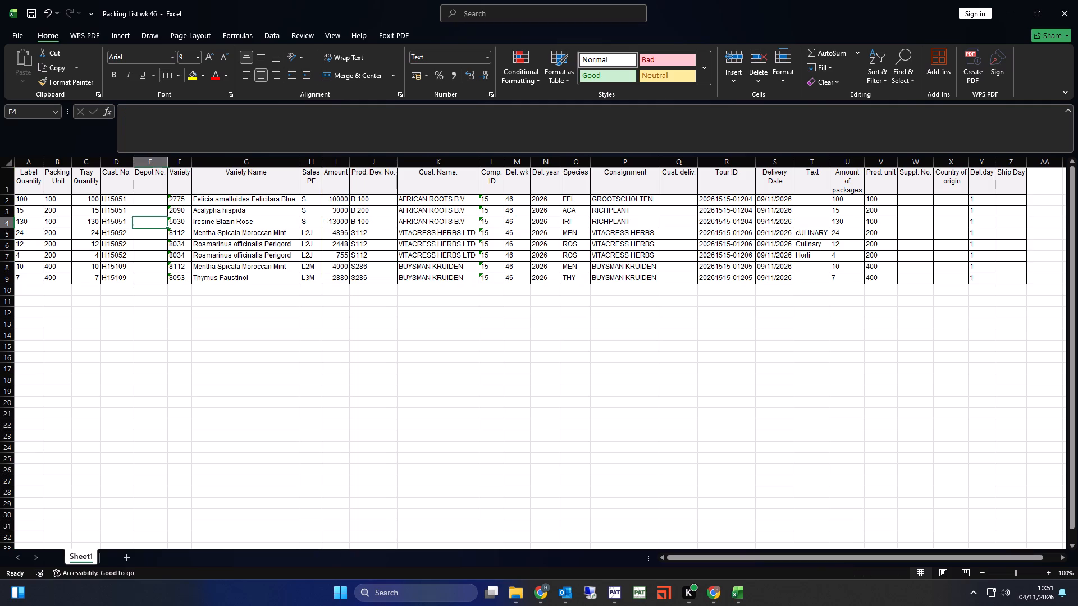
pyautogui.moveTo(153, 162); pyautogui.dragTo(23, 168)
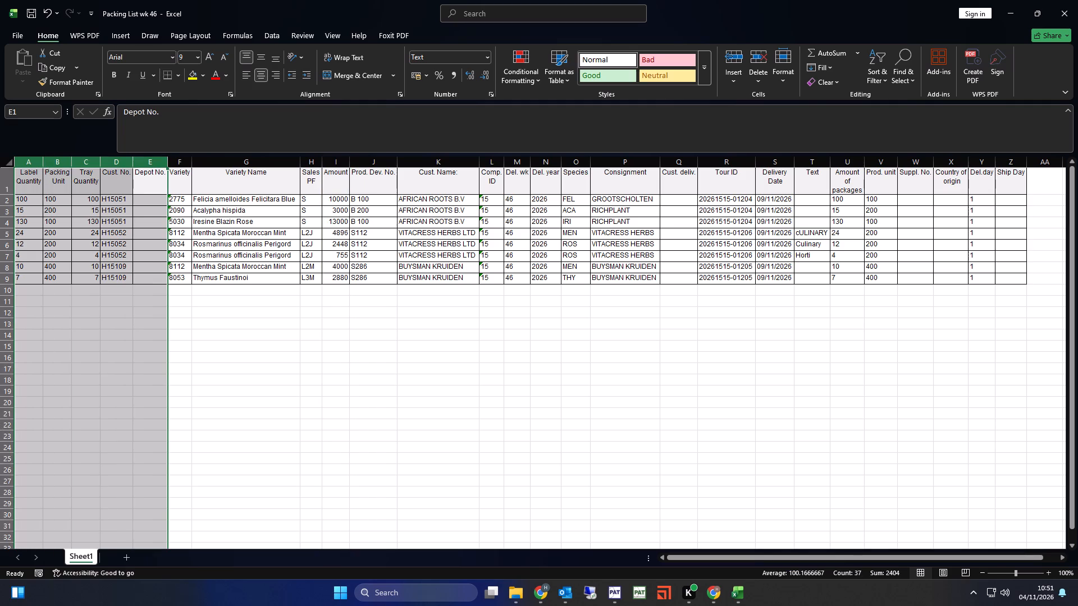
pyautogui.hotkey('ctrl', '-')
# Delete the Prod. Dev. No., Cust. Name, Comp. ID, Del. year and Species columns, keeping Del. wk and Consignment.
pyautogui.click(210, 230)
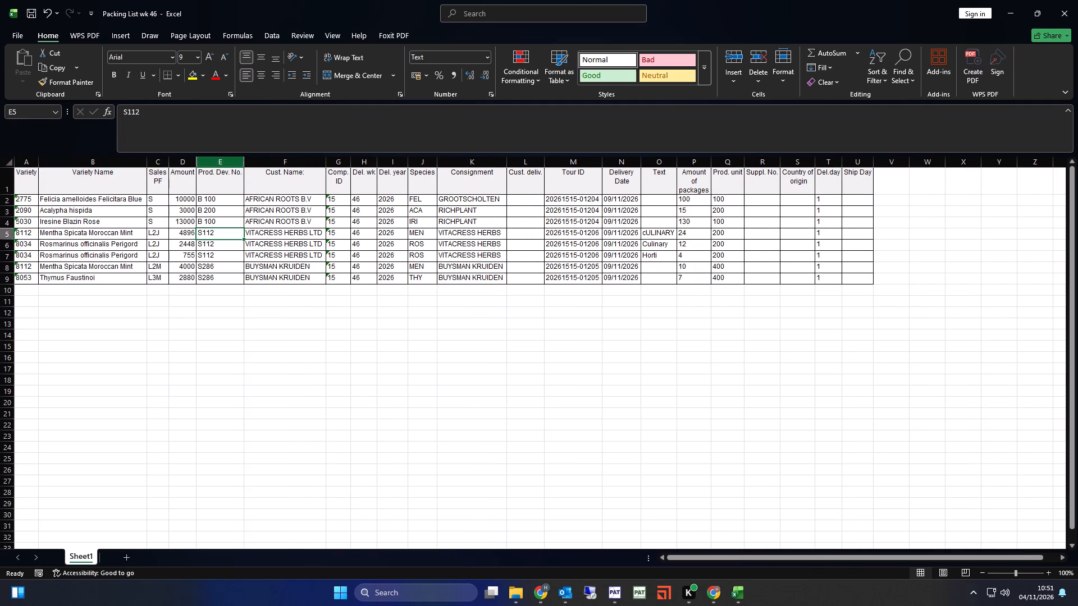
pyautogui.moveTo(216, 166); pyautogui.dragTo(318, 169)
pyautogui.hotkey('alt', 'Tab')
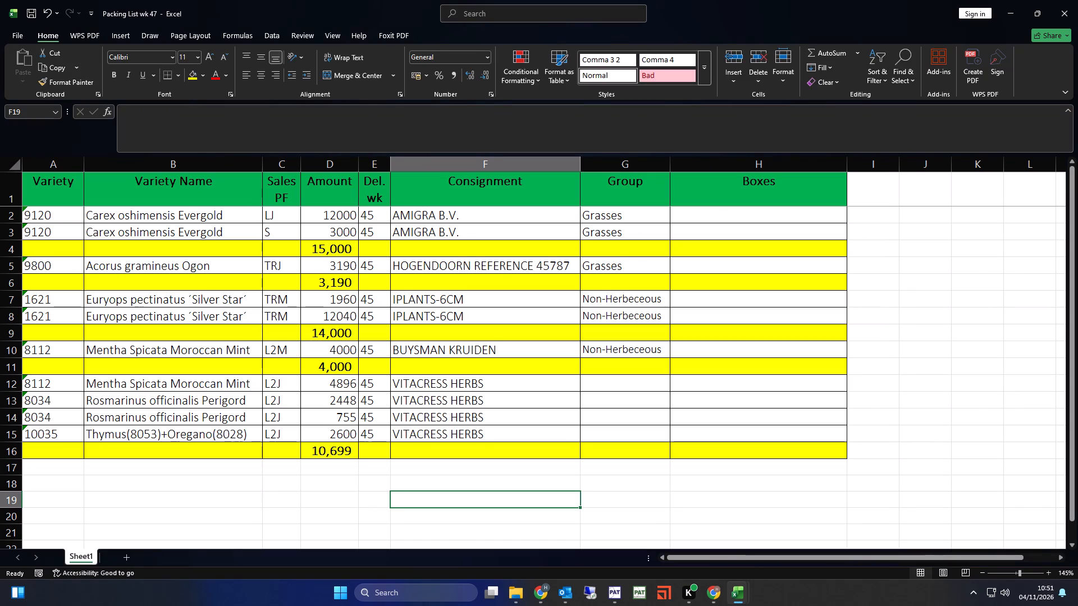
pyautogui.hotkey('alt', 'Tab')
pyautogui.moveTo(226, 160); pyautogui.dragTo(303, 167)
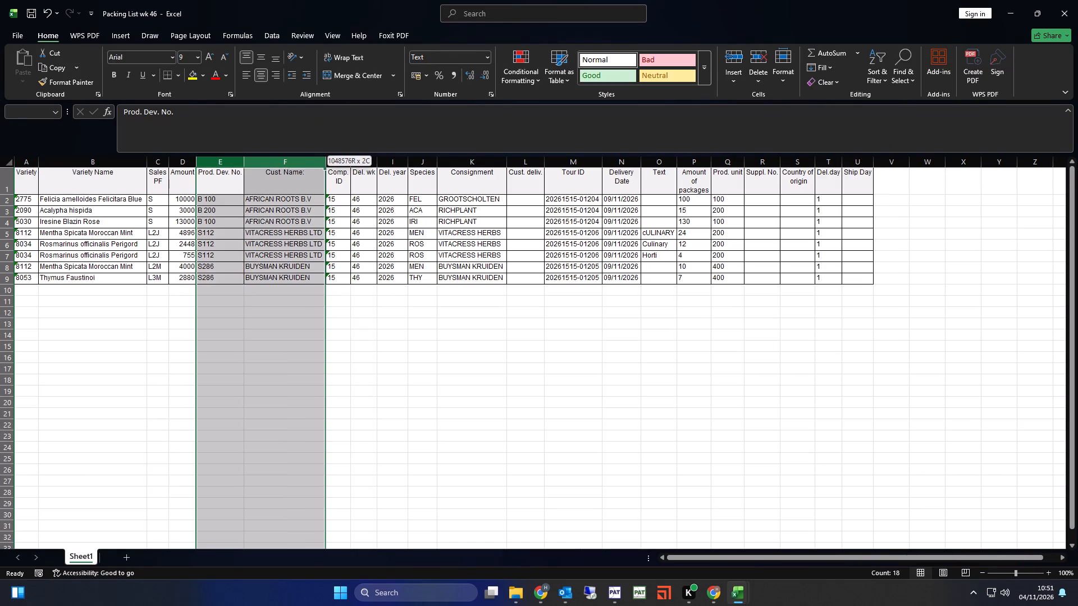
pyautogui.moveTo(303, 167); pyautogui.dragTo(337, 170)
pyautogui.hotkey('ctrl', '-')
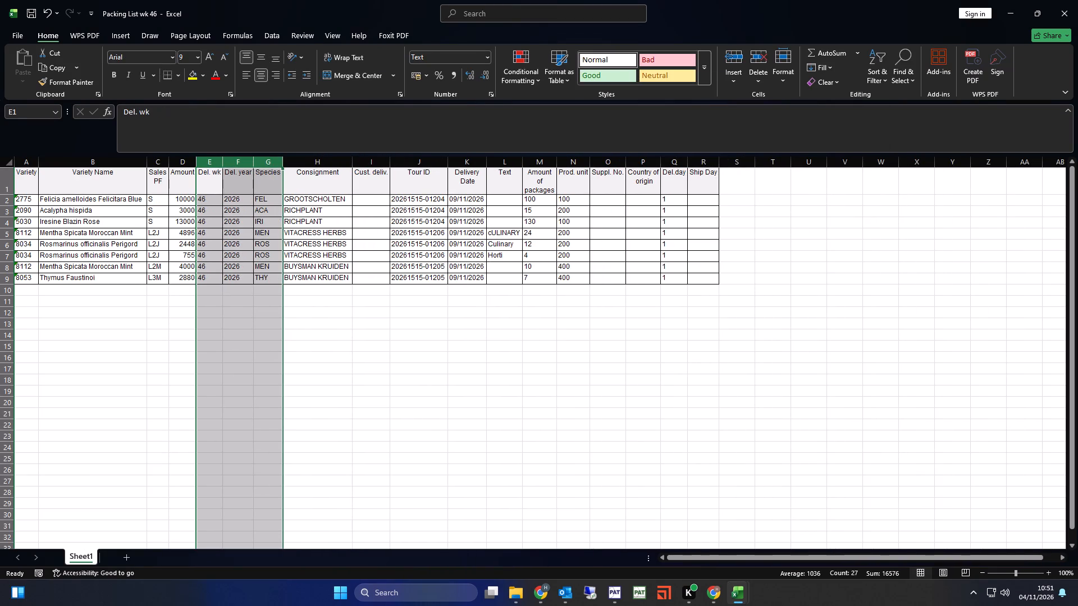
pyautogui.click(240, 194)
pyautogui.moveTo(241, 159); pyautogui.dragTo(269, 166)
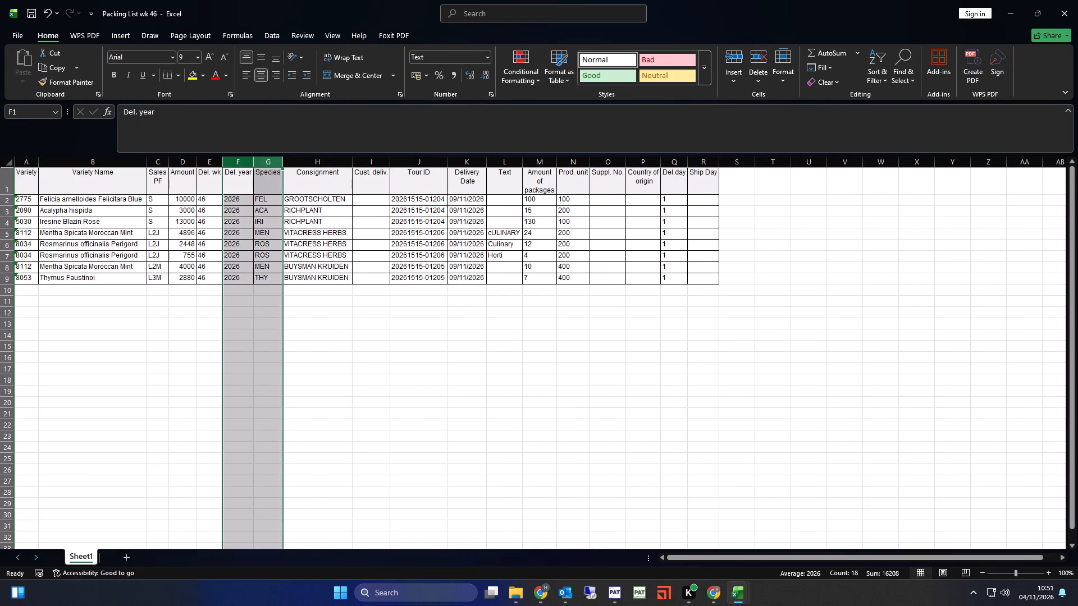
pyautogui.hotkey('ctrl', '-')
# Delete all columns from Cust. deliv. through Ship Day, after Consignment.
pyautogui.click(307, 159)
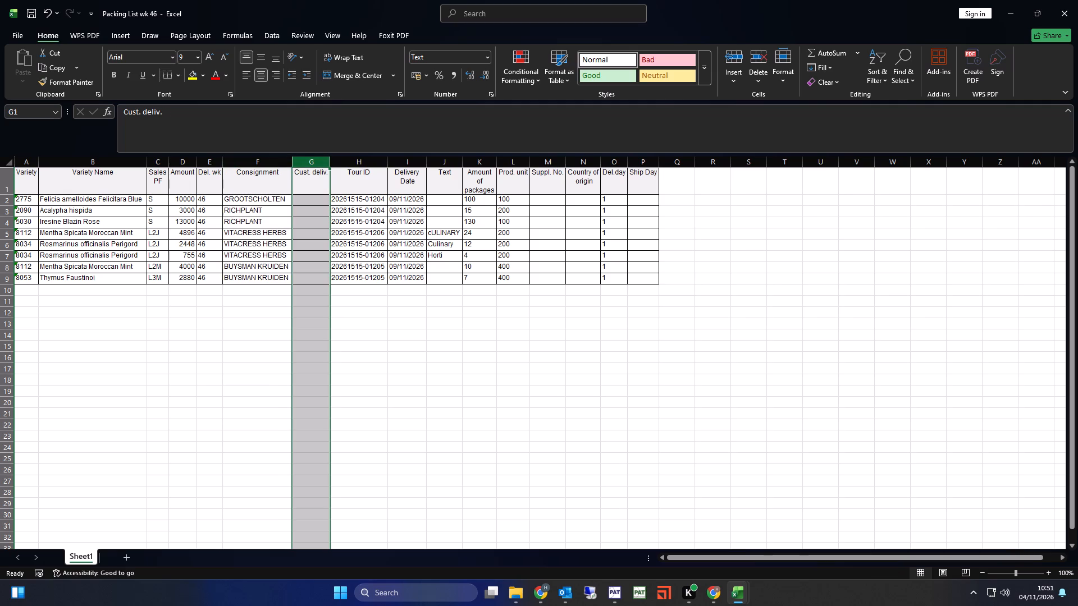
pyautogui.hotkey('ctrl', 'shift', 'Right')
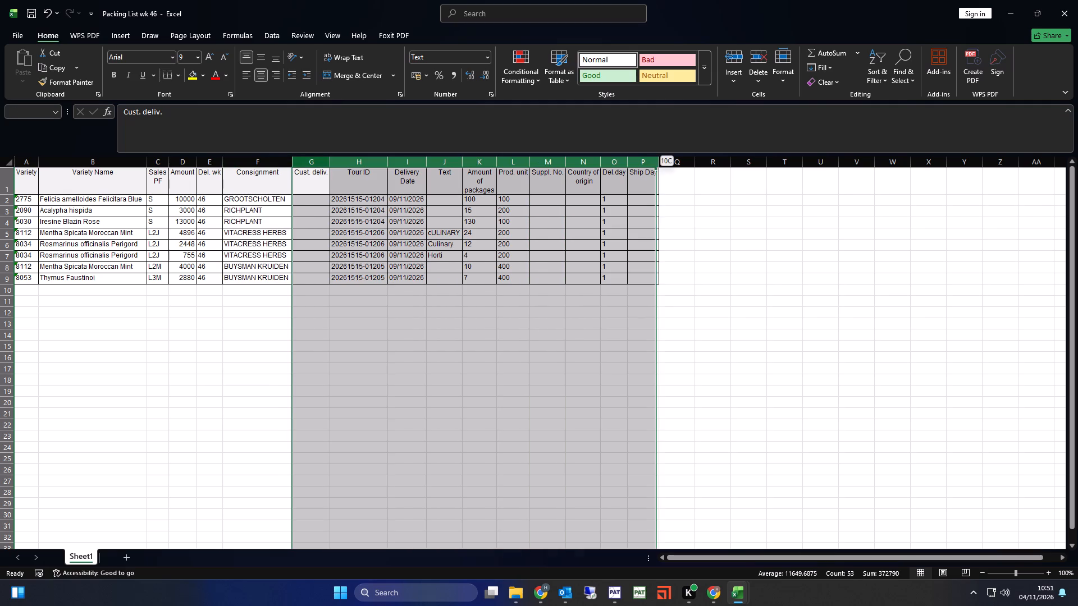
pyautogui.hotkey('ctrl', '-')
pyautogui.click(220, 307)
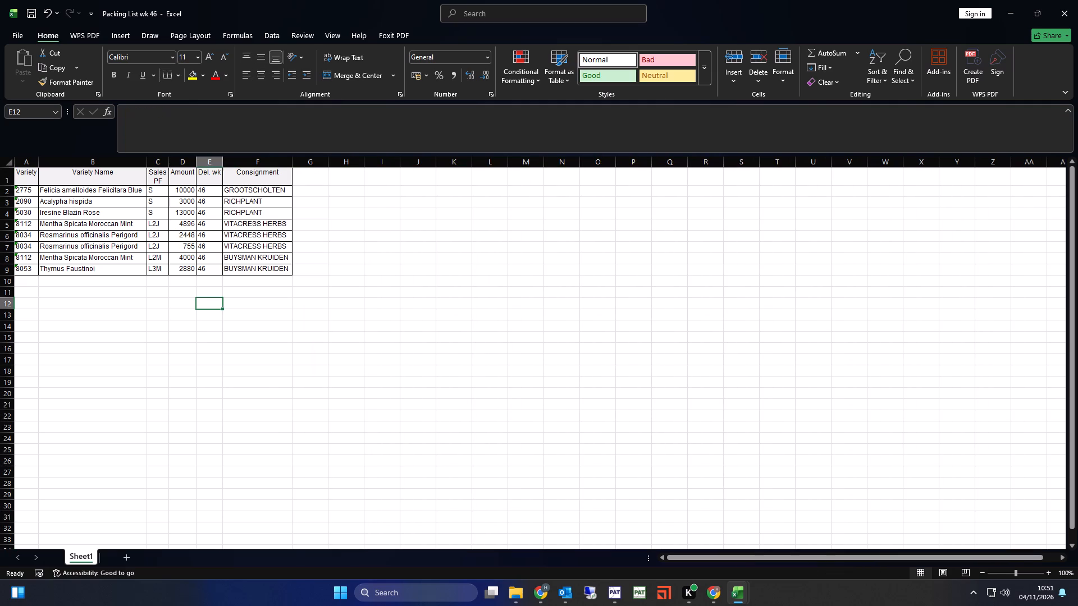
# Insert a blank row above the VITACRESS HERBS rows and move the two BUYSMAN KRUIDEN rows directly above it.
pyautogui.scroll(3, 98, 242)
pyautogui.click(242, 227)
pyautogui.click(6, 225)
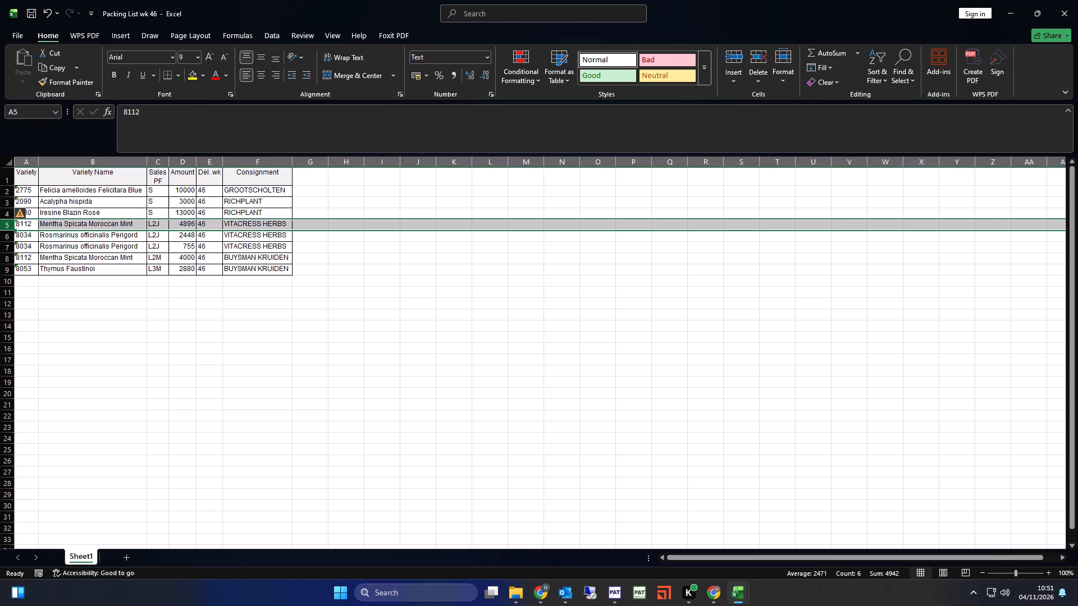
pyautogui.hotkey('ctrl', '+')
pyautogui.moveTo(7, 270); pyautogui.dragTo(8, 276)
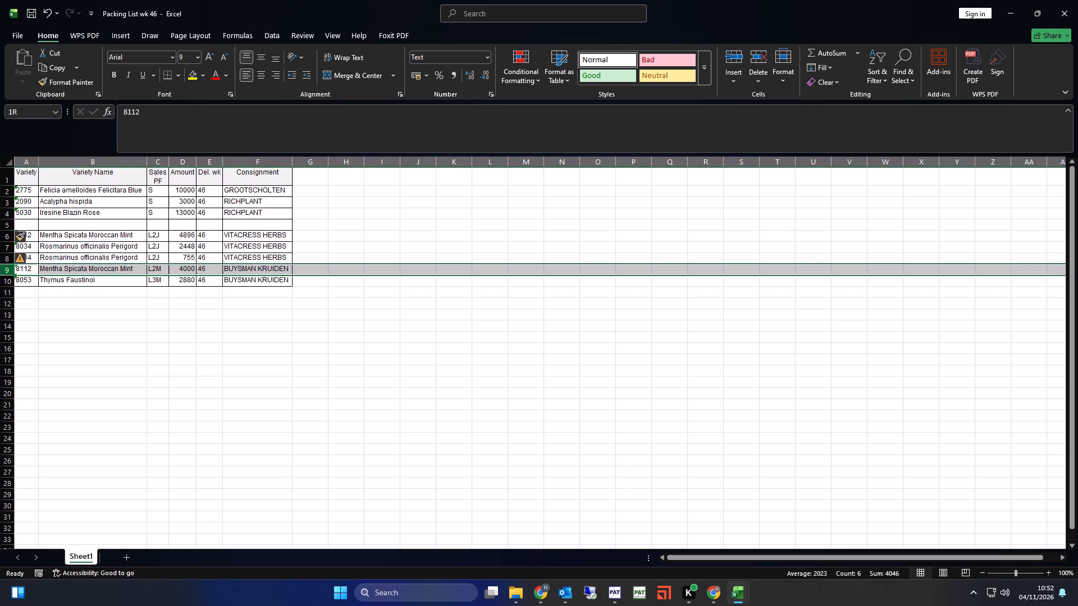
pyautogui.moveTo(8, 276); pyautogui.dragTo(8, 277)
pyautogui.hotkey('ctrl', 'x')
pyautogui.click(10, 224)
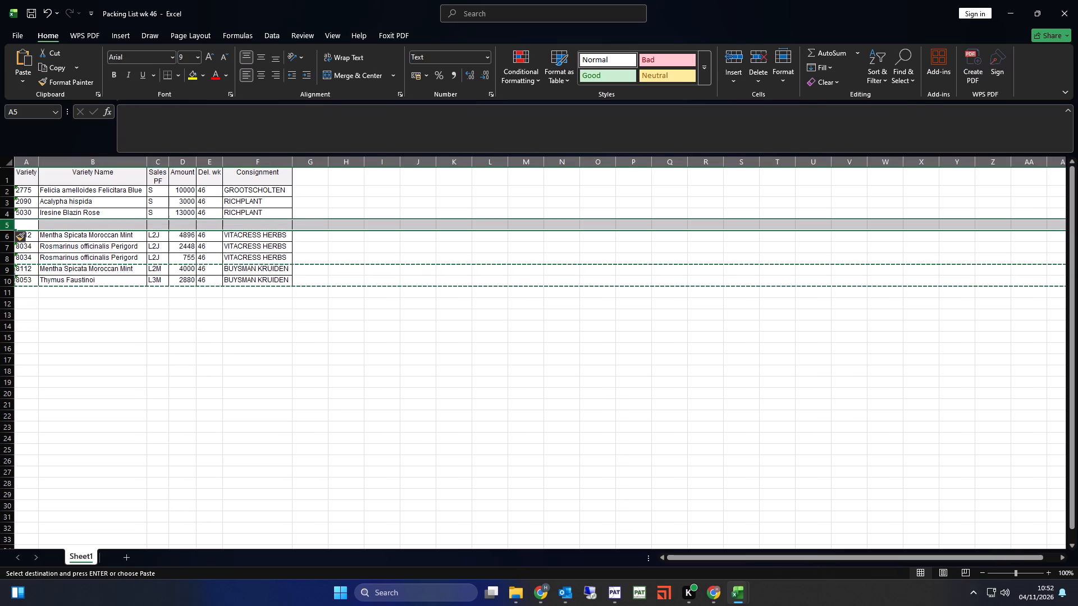
pyautogui.hotkey('ctrl', '+')
# Insert six blank rows above the table's header row.
pyautogui.moveTo(5, 177); pyautogui.dragTo(30, 232)
pyautogui.hotkey('ctrl', '+')
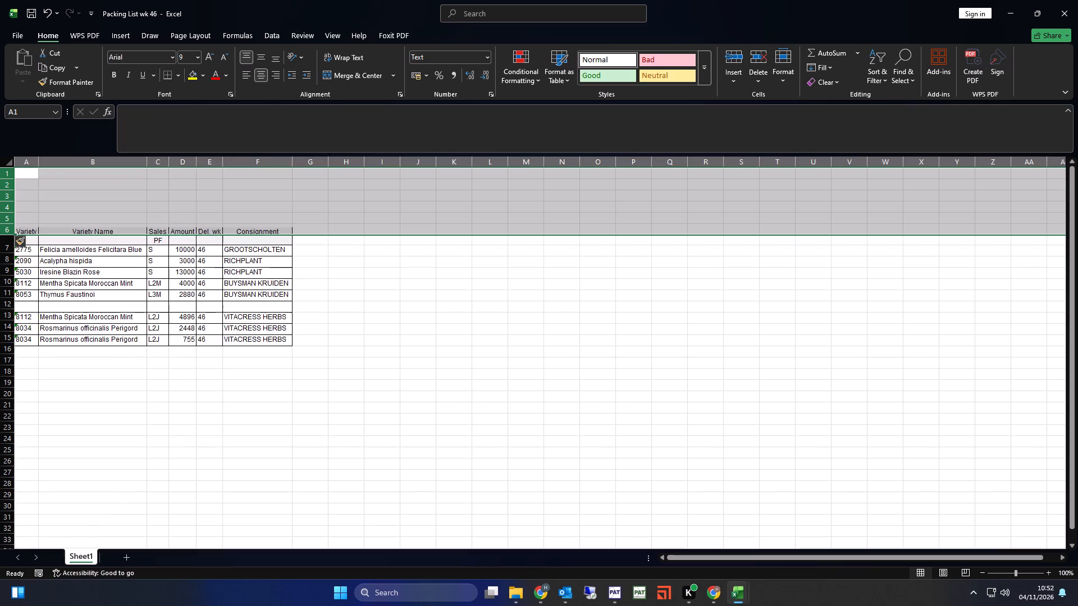
# Copy rows 1 to 4 of the Packing List wk 47 workbook and paste them at row 1 of Packing List wk 46.
pyautogui.hotkey('alt', 'Tab')
pyautogui.scroll(4, 293, 270)
pyautogui.click(235, 210)
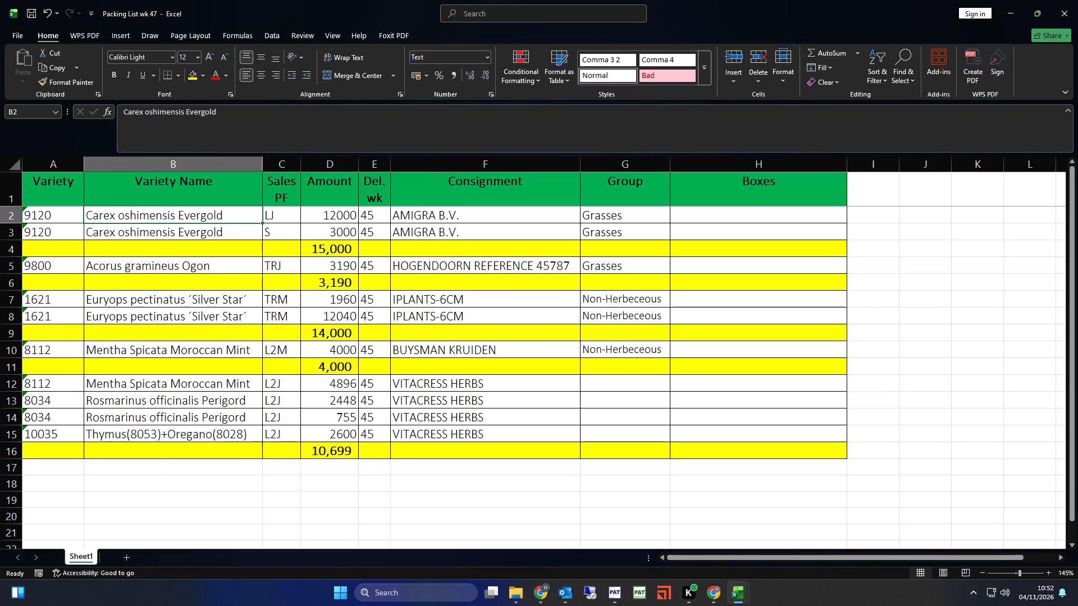
pyautogui.click(134, 191)
pyautogui.moveTo(6, 187); pyautogui.dragTo(31, 244)
pyautogui.hotkey('ctrl', 'c')
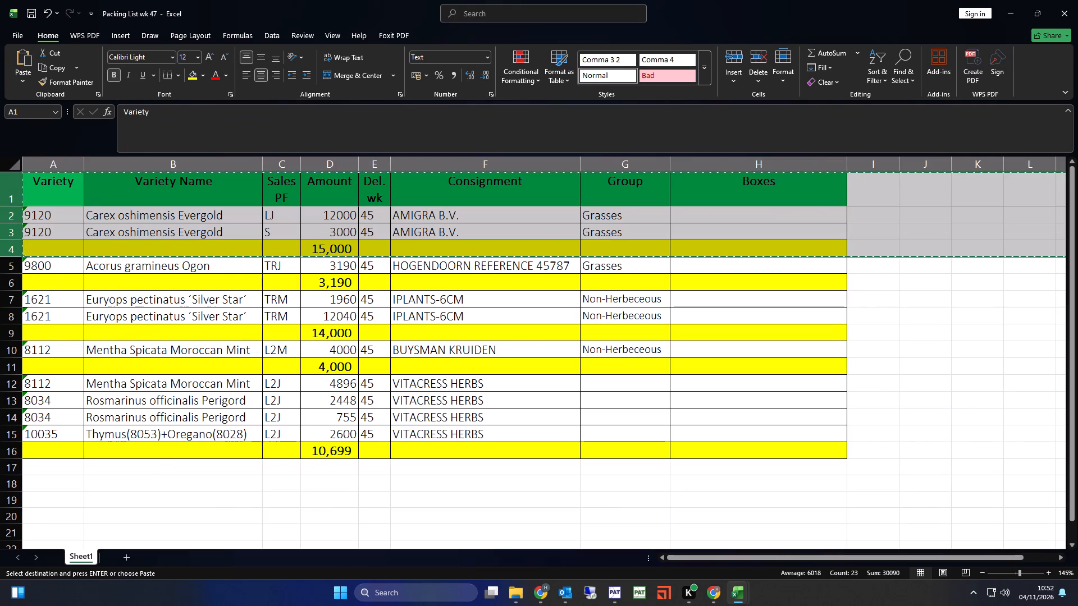
pyautogui.hotkey('alt', 'Tab')
pyautogui.click(5, 173)
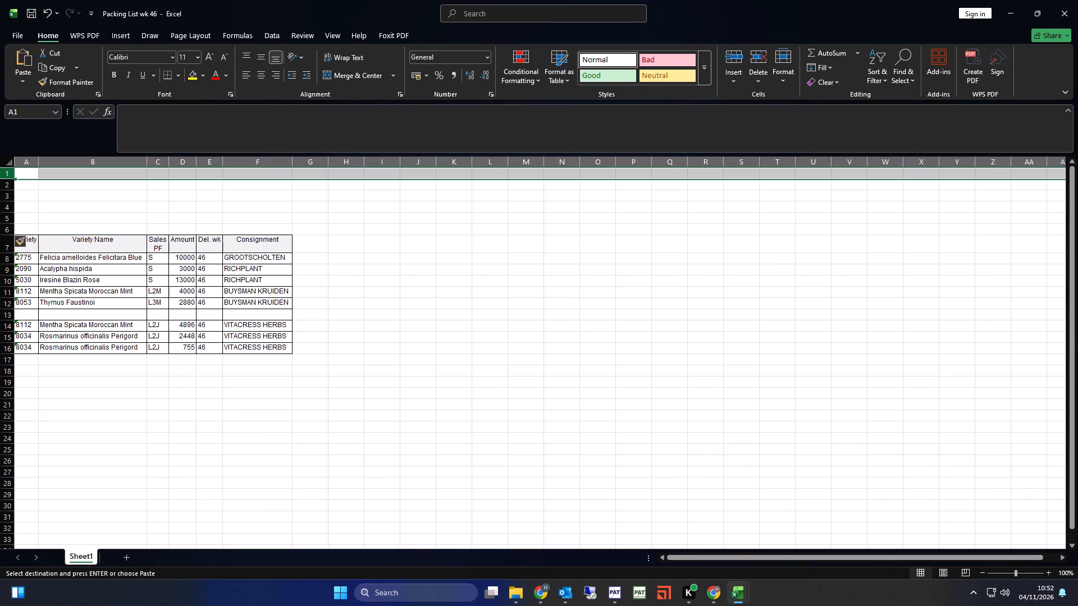
pyautogui.hotkey('ctrl', 'v')
pyautogui.click(317, 270)
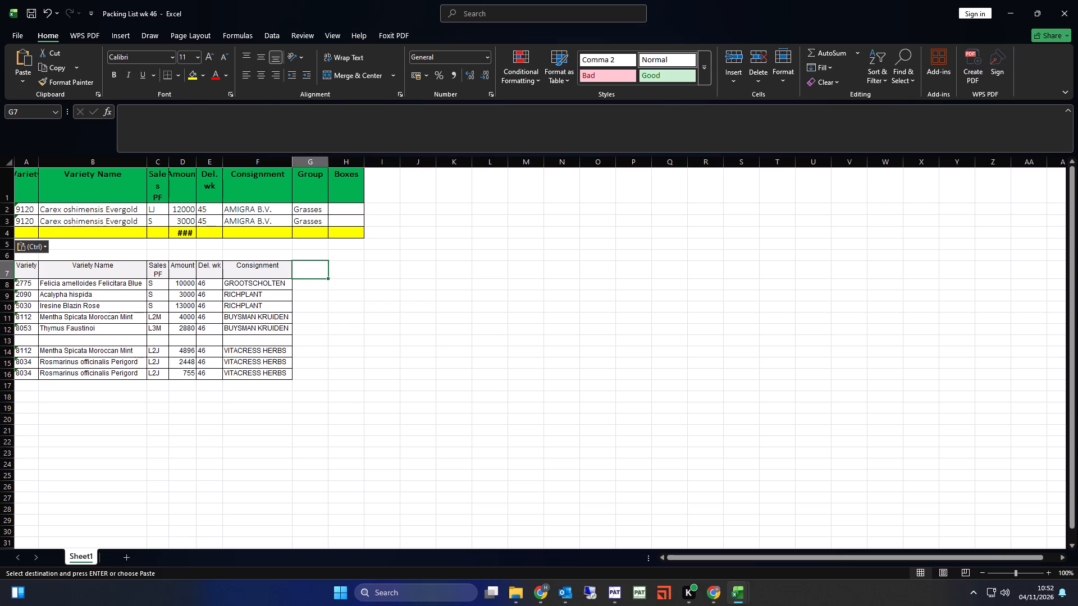
# Apply the formatting of the Carex oshimensis Evergold row 3 to the week 46 data rows 8 to 16 with Format Painter.
pyautogui.click(4, 218)
pyautogui.click(8, 222)
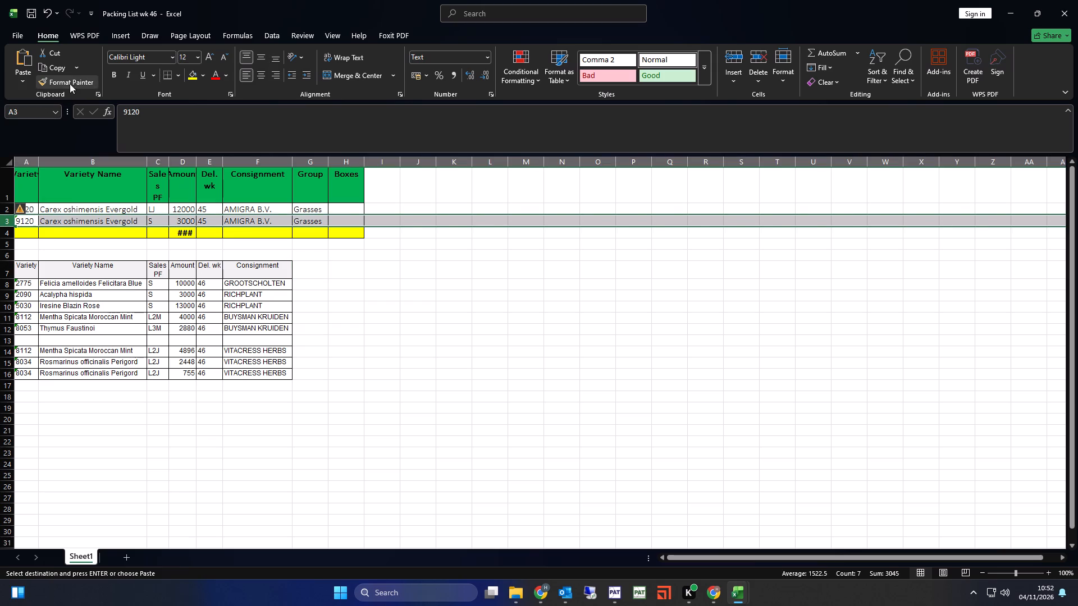
pyautogui.click(70, 84)
pyautogui.moveTo(9, 284); pyautogui.dragTo(32, 373)
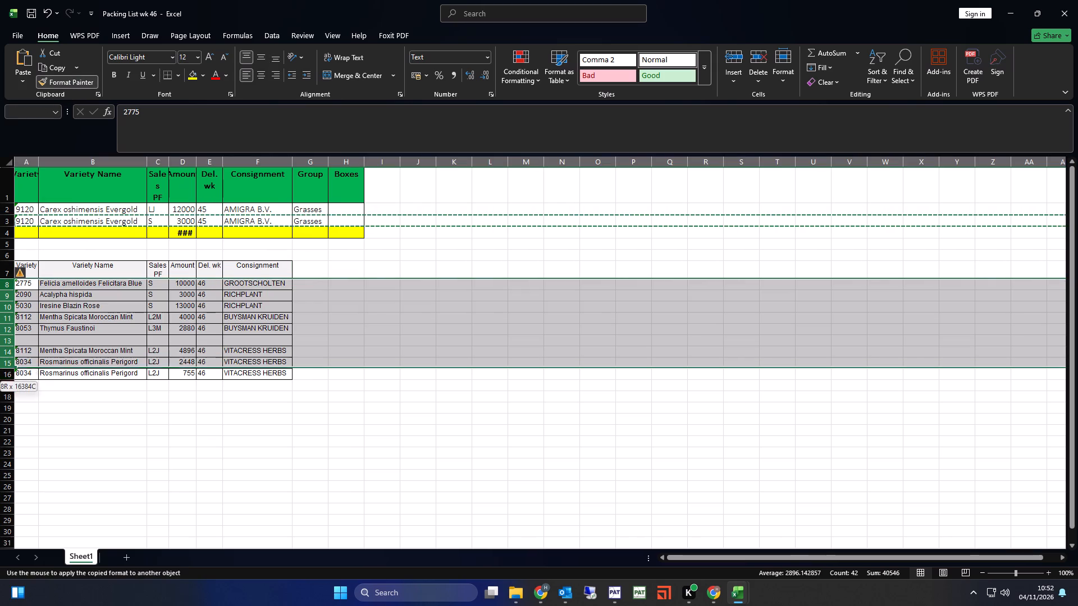
pyautogui.moveTo(32, 373); pyautogui.dragTo(34, 376)
# Delete the original unformatted header row, row 7.
pyautogui.click(5, 269)
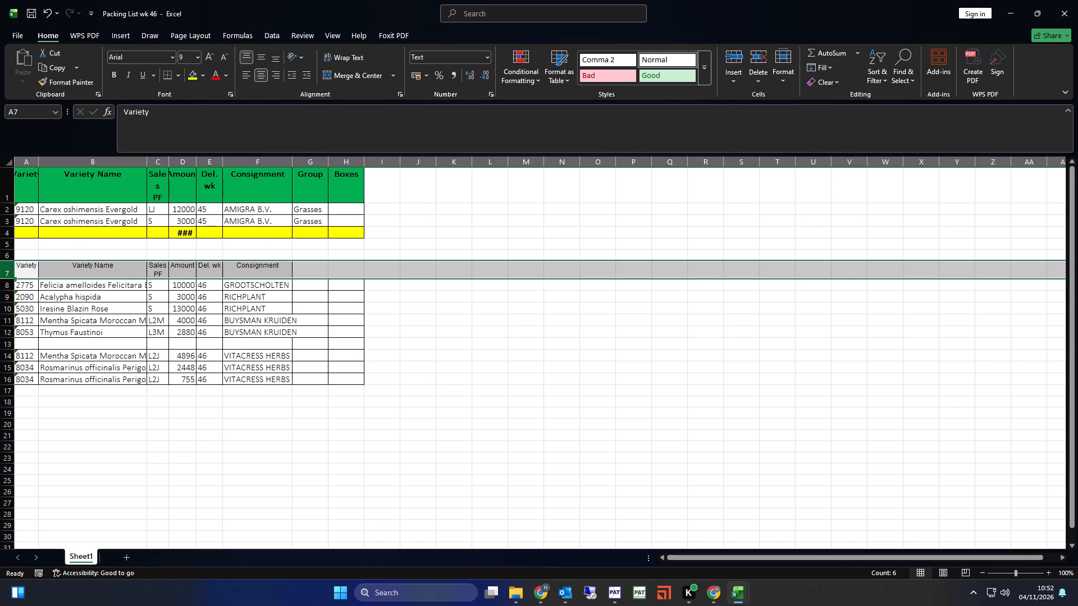
pyautogui.hotkey('ctrl', '-')
# Move the yellow total row from row 4 to row 16, directly below the last VITACRESS HERBS row.
pyautogui.click(4, 230)
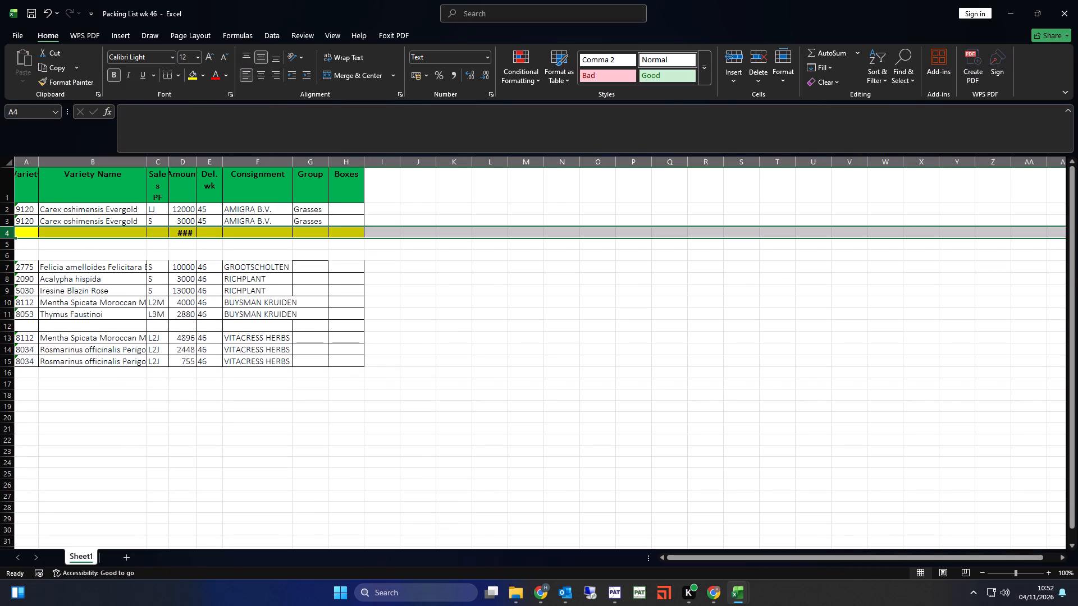
pyautogui.hotkey('ctrl', 'x')
pyautogui.click(6, 371)
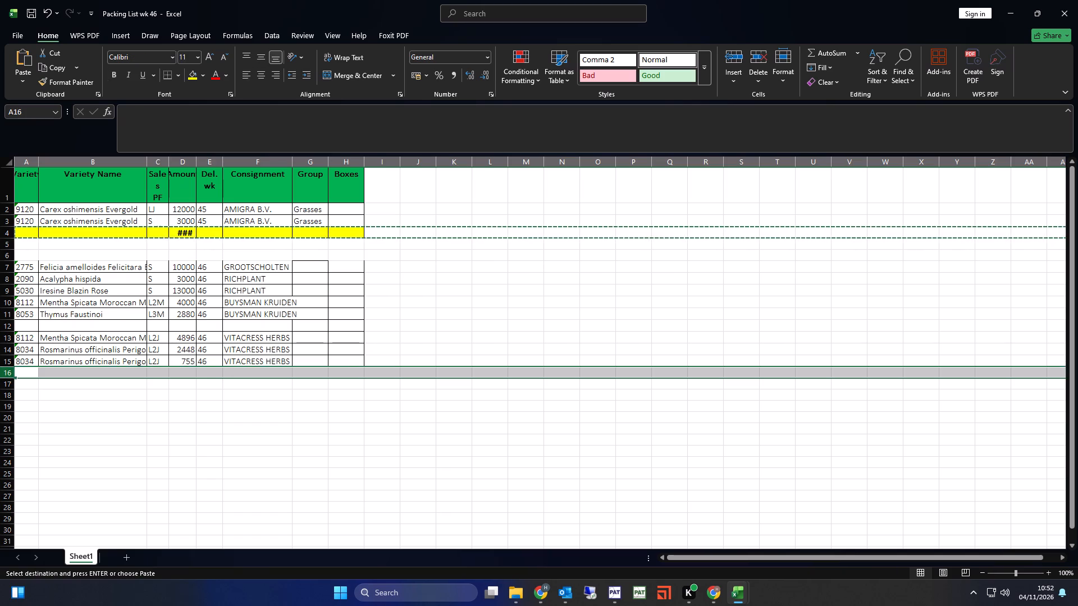
pyautogui.hotkey('ctrl', 'v')
# Delete rows 2 to 6, the copied week 45 Carex oshimensis Evergold rows and the blank rows beneath them.
pyautogui.moveTo(11, 209); pyautogui.dragTo(21, 245)
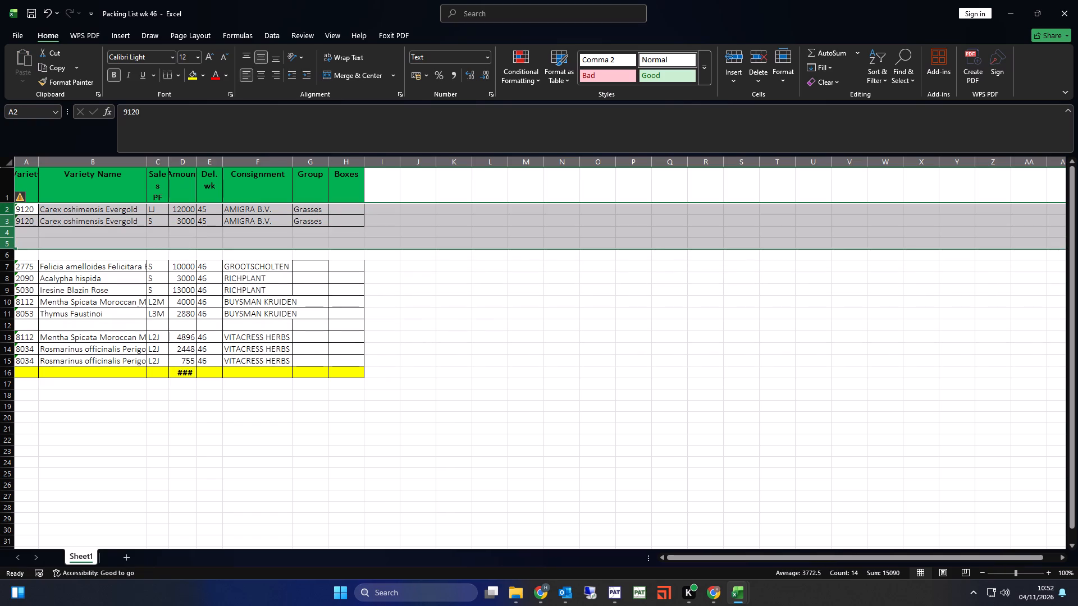
pyautogui.hotkey('shift', 'Down')
pyautogui.hotkey('ctrl', '-')
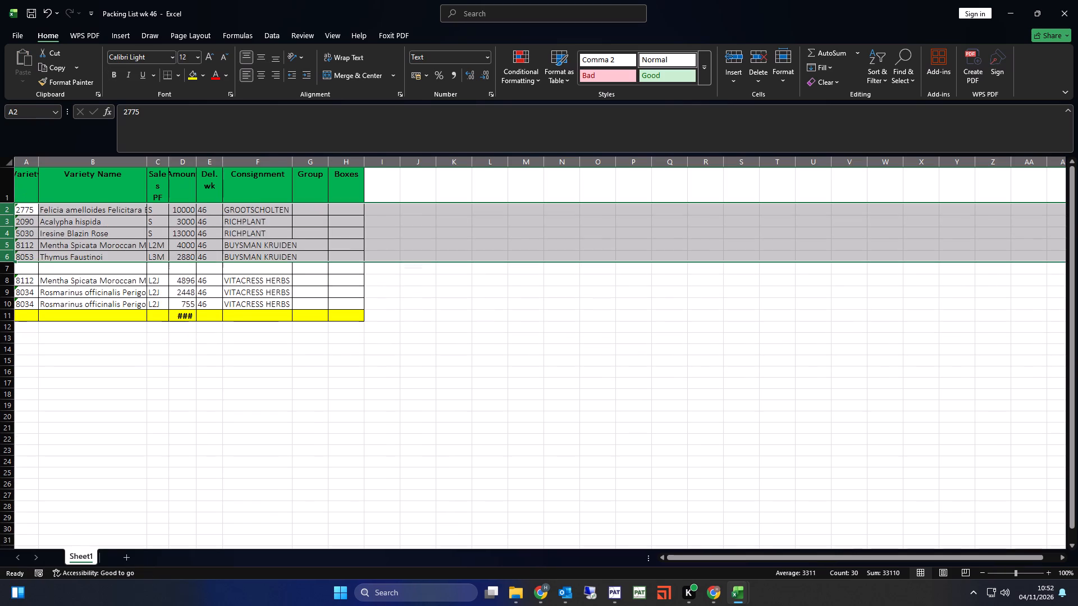
# Fit columns A to H to their contents, widen the Sales PF column, and fit the header row's height.
pyautogui.keyDown('ctrl'); pyautogui.scroll(3, 259, 356); pyautogui.keyUp('ctrl')
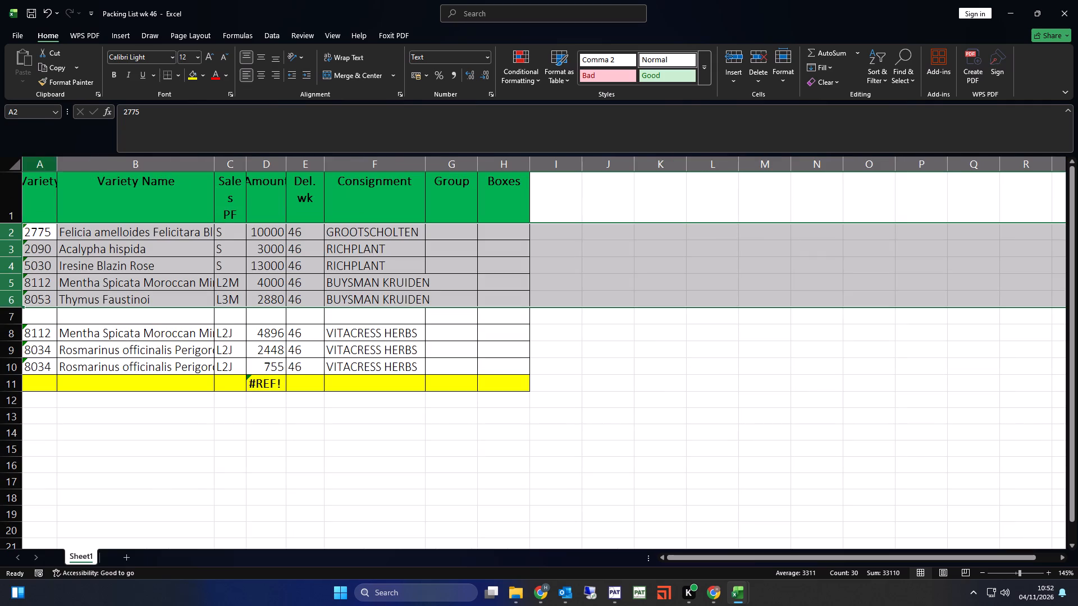
pyautogui.moveTo(41, 163); pyautogui.dragTo(491, 173)
pyautogui.doubleClick(528, 167)
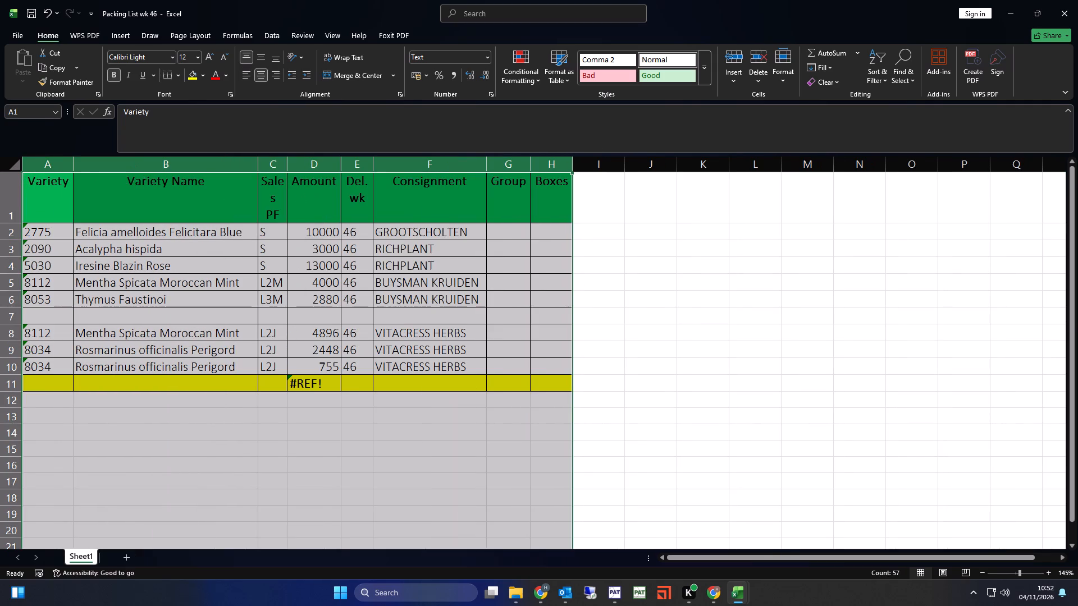
pyautogui.click(409, 206)
pyautogui.moveTo(287, 164); pyautogui.dragTo(316, 164)
pyautogui.doubleClick(317, 164)
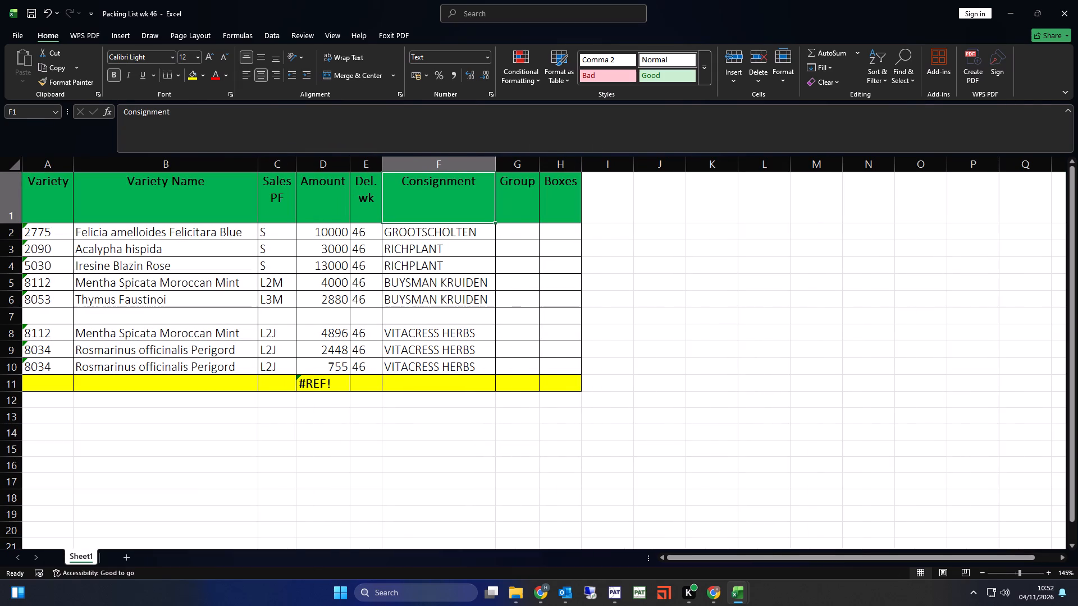
pyautogui.doubleClick(21, 223)
pyautogui.click(320, 217)
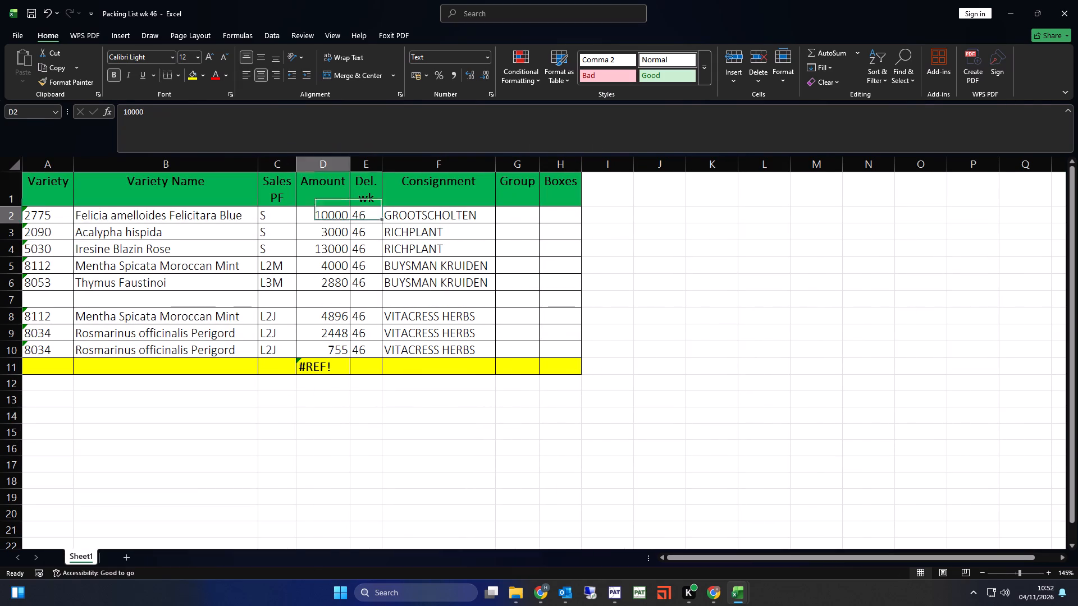
# Freeze the top row of the sheet and save the workbook.
pyautogui.click(334, 32)
pyautogui.click(396, 74)
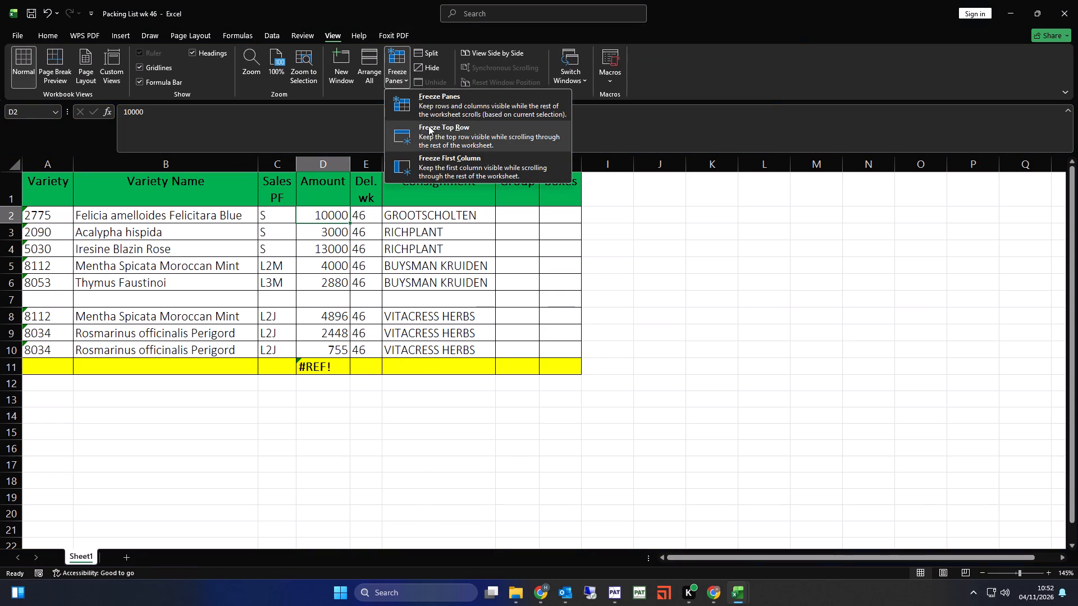
pyautogui.click(428, 126)
pyautogui.scroll(-5, 382, 318)
pyautogui.scroll(9, 382, 318)
pyautogui.click(403, 249)
pyautogui.click(410, 224)
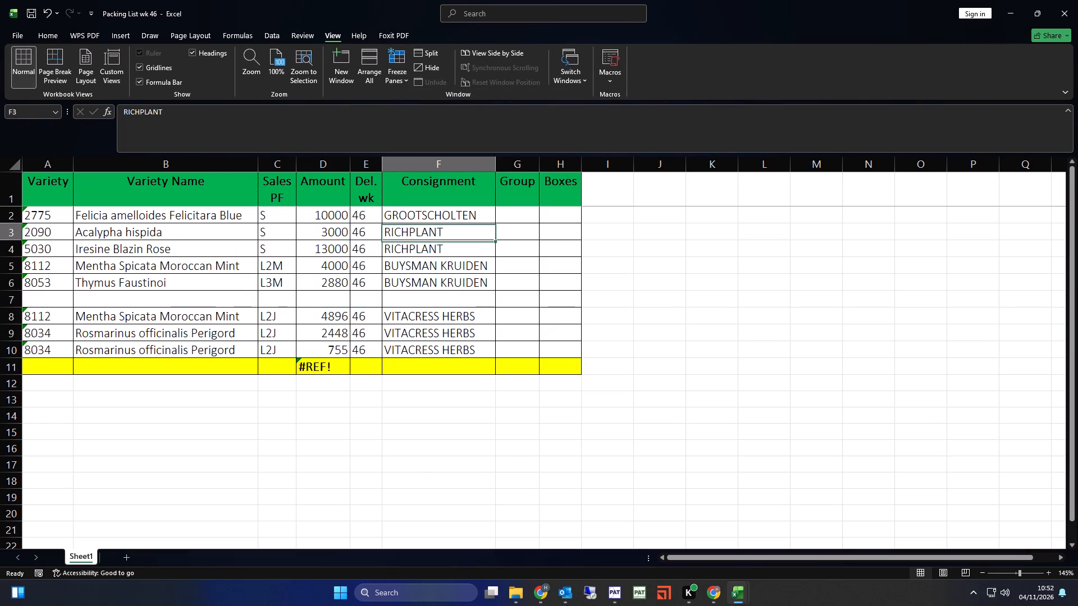
pyautogui.hotkey('ctrl', 's')
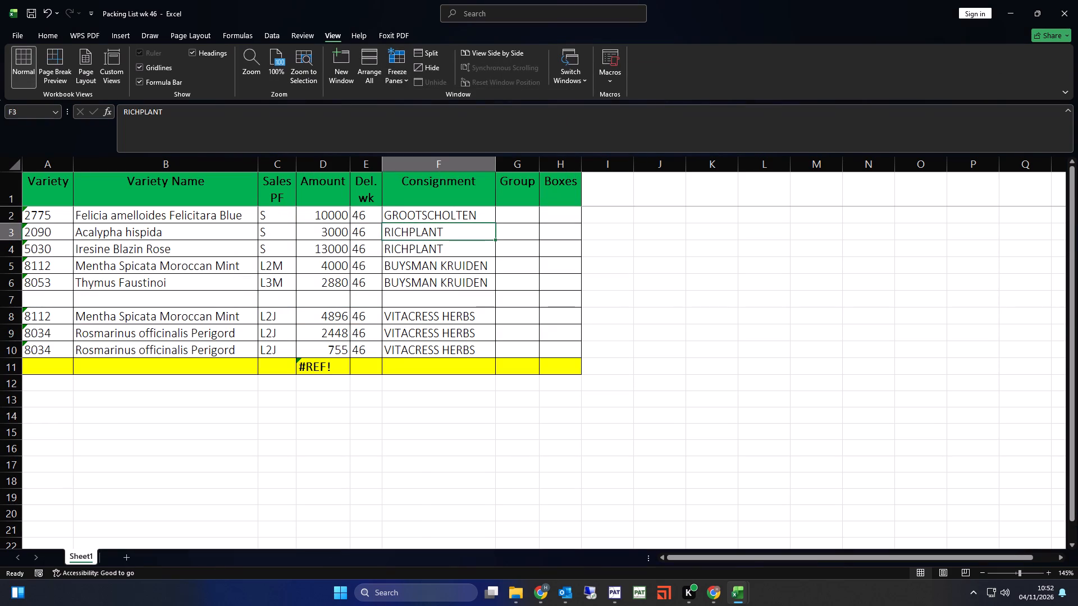
pyautogui.click(417, 284)
pyautogui.click(412, 263)
pyautogui.hotkey('ctrl', 's')
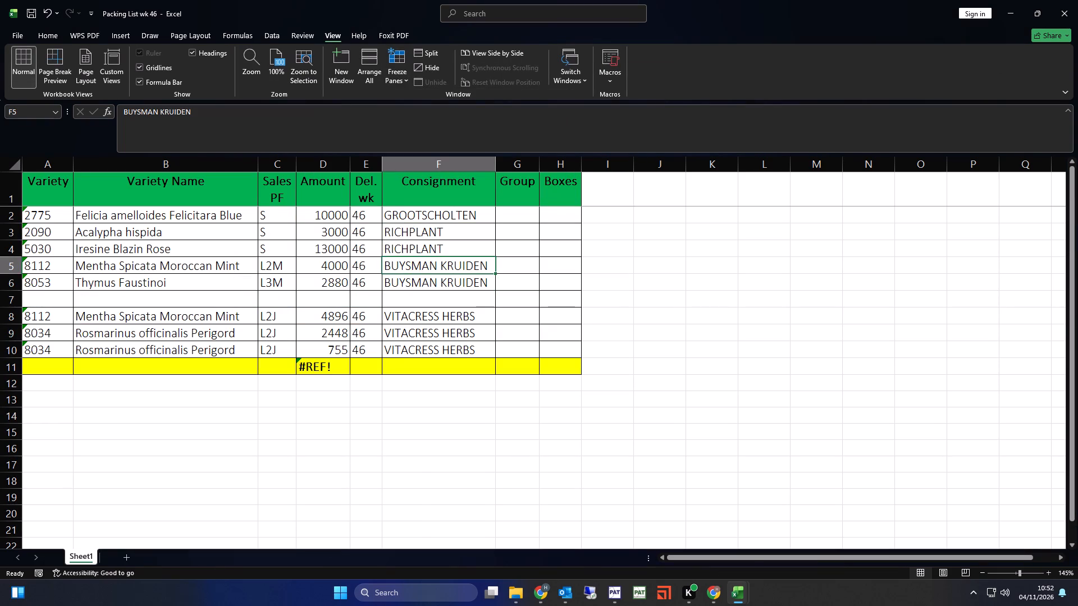
# Copy the Non-Herbeceous group entry from Packing List wk 47 into G2 of Packing List wk 46, the Felicia amelloides row.
pyautogui.click(121, 216)
pyautogui.click(123, 234)
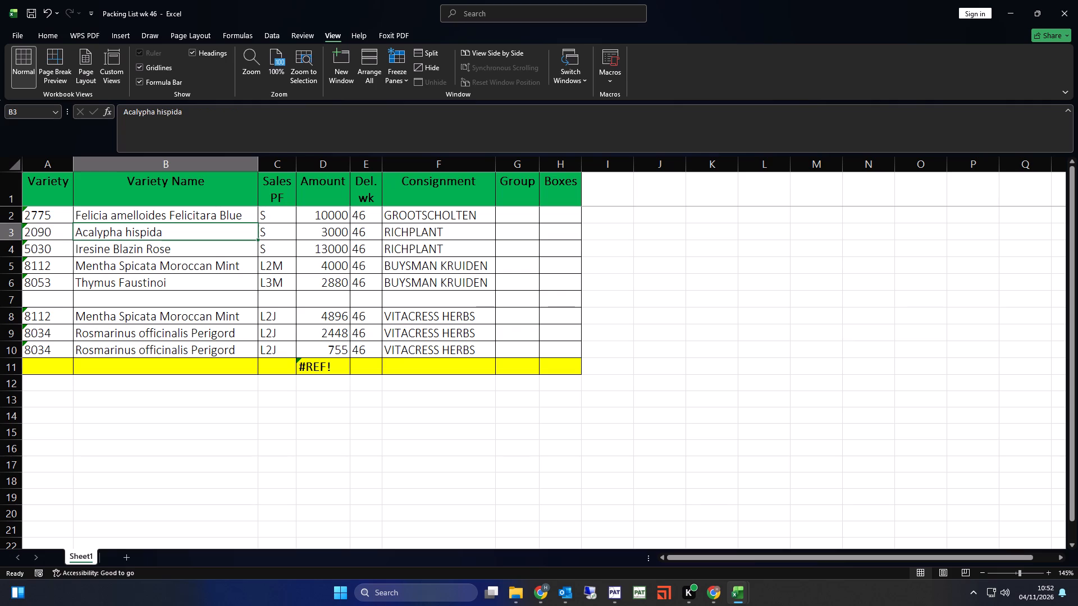
pyautogui.click(122, 246)
pyautogui.click(122, 237)
pyautogui.click(127, 218)
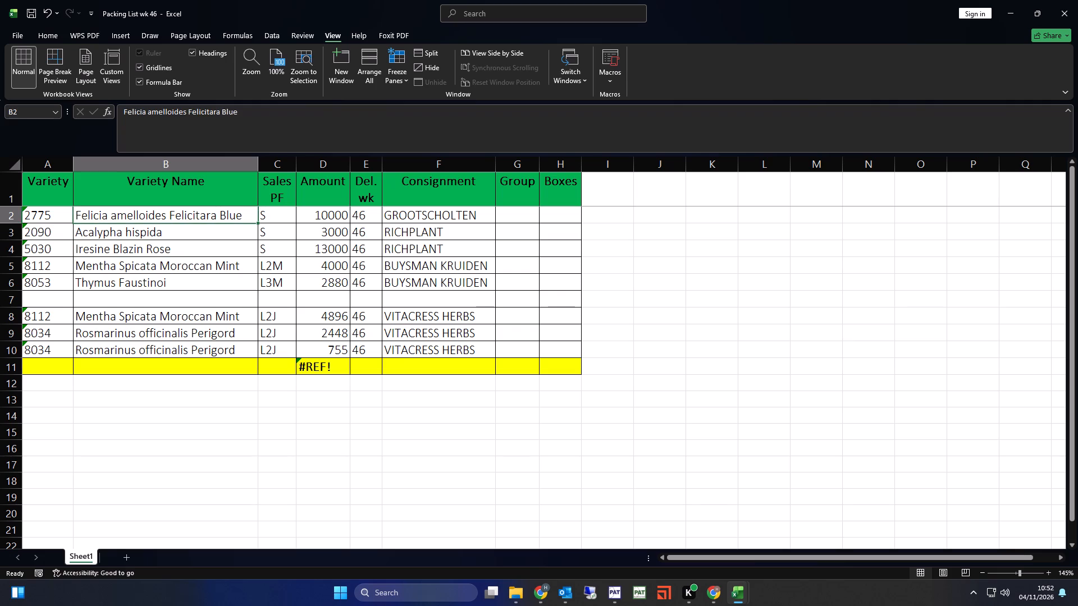
pyautogui.hotkey('alt', 'Tab')
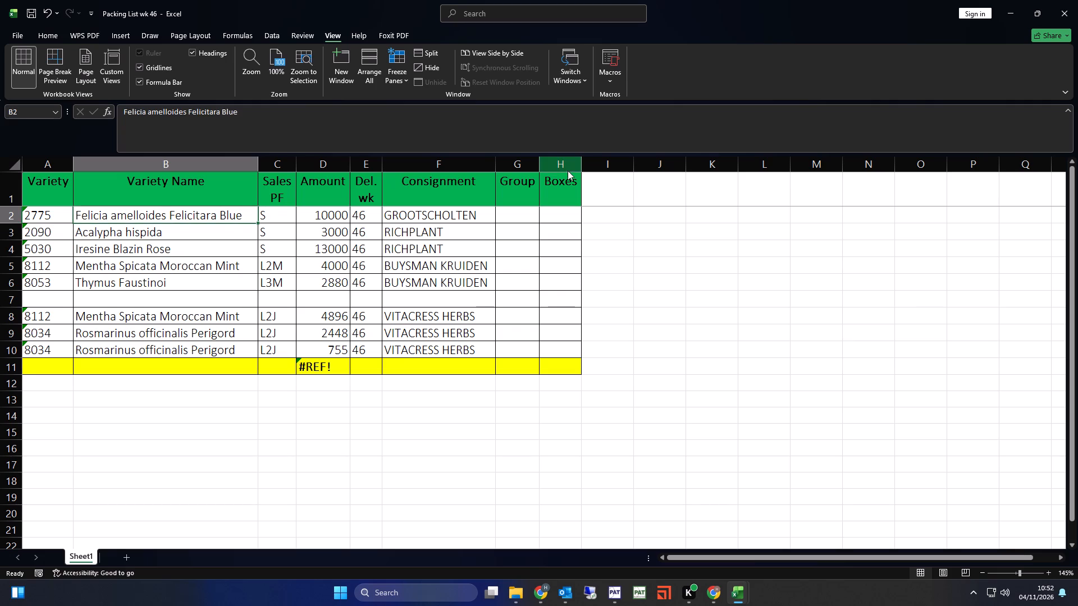
pyautogui.click(617, 301)
pyautogui.hotkey('ctrl', 'c')
pyautogui.hotkey('alt', 'Tab')
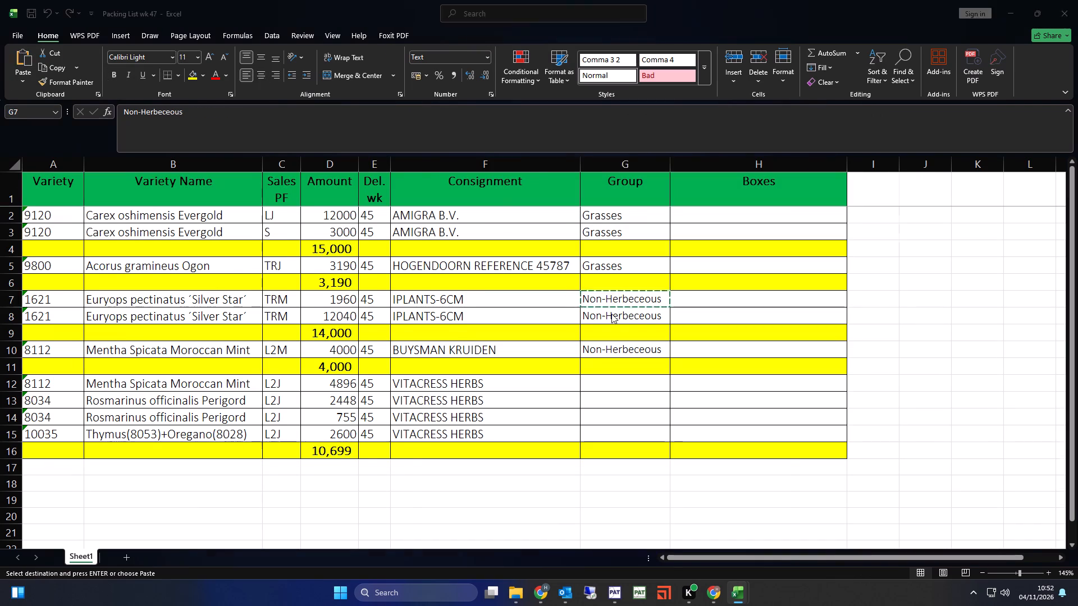
pyautogui.click(516, 216)
pyautogui.hotkey('ctrl', 'v')
# Widen the Group column so that the Non-Herbeceous entry fits.
pyautogui.moveTo(540, 165); pyautogui.dragTo(592, 163)
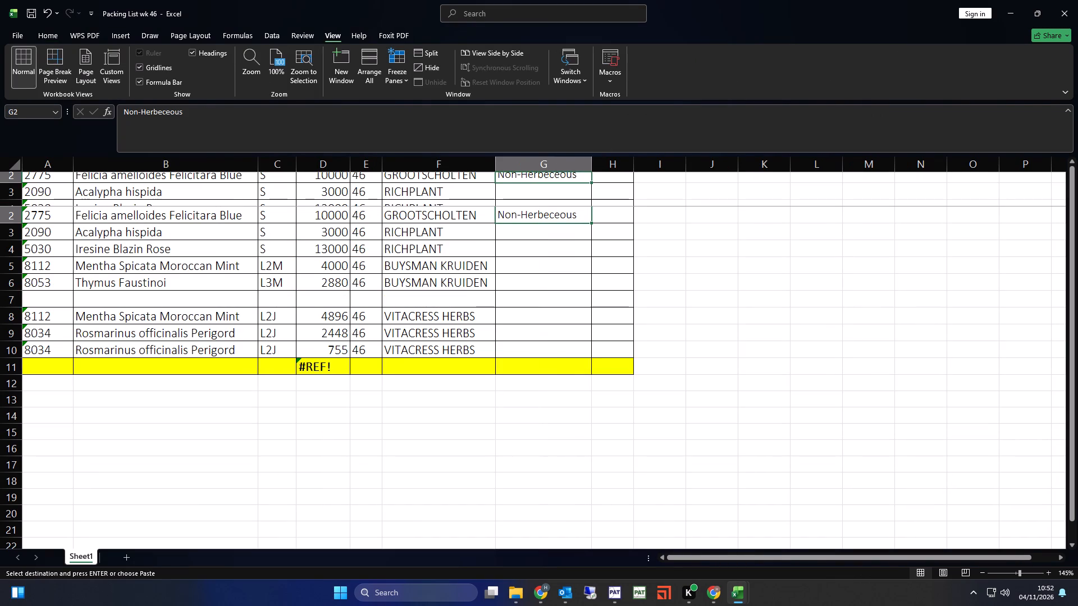
pyautogui.scroll(4, 601, 327)
pyautogui.click(578, 276)
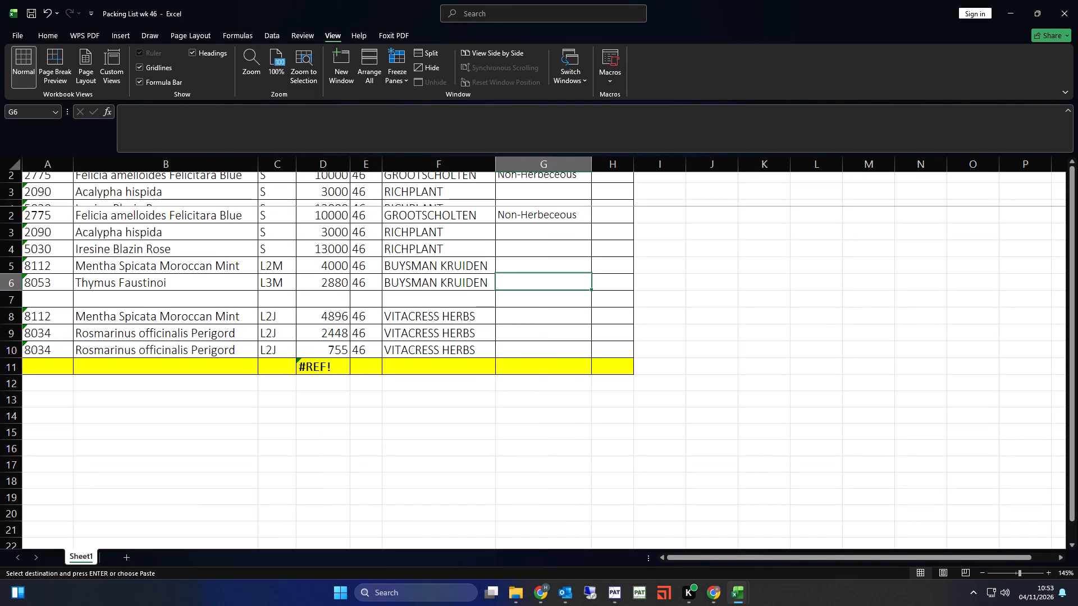
pyautogui.doubleClick(592, 161)
pyautogui.moveTo(592, 161); pyautogui.dragTo(604, 160)
pyautogui.click(571, 253)
pyautogui.click(568, 219)
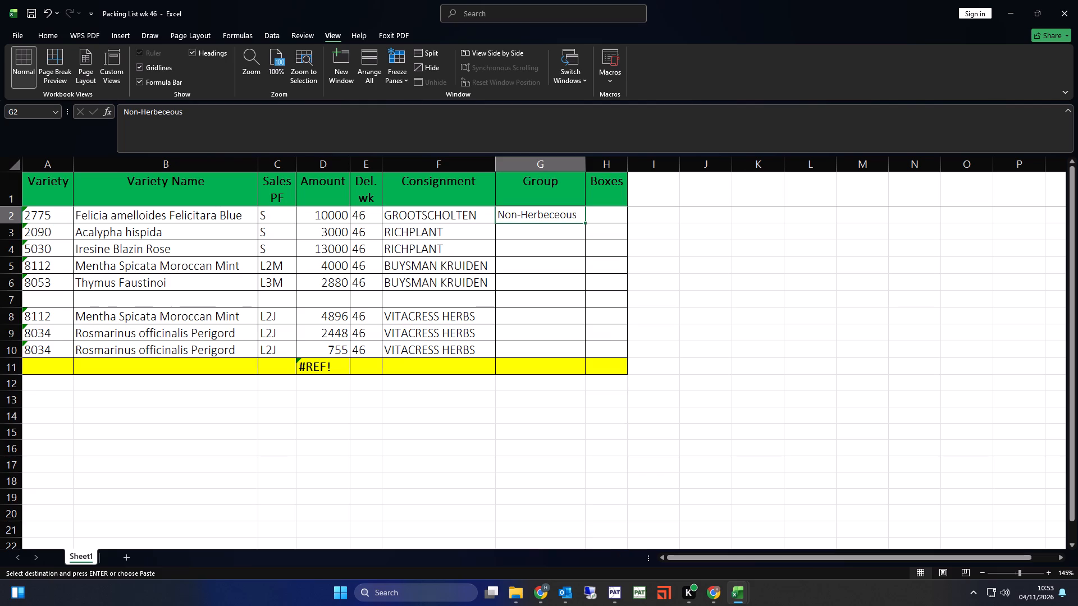
# Copy the Non-Herbeceous entry from G2 into the Group cells of rows 3 to 6.
pyautogui.hotkey('ctrl', 'c')
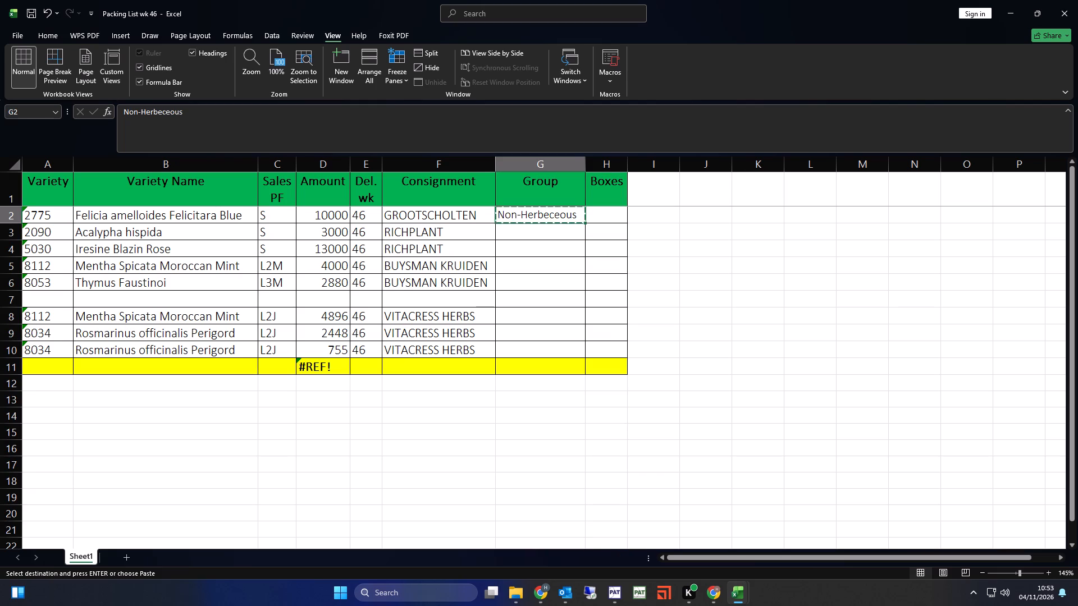
pyautogui.moveTo(519, 234); pyautogui.dragTo(531, 282)
pyautogui.hotkey('ctrl', 'v')
# Change the Group entry of the Felicia amelloides Felicitara Blue row to Herbeceous.
pyautogui.doubleClick(523, 215)
pyautogui.press('BackSpace')
pyautogui.press('BackSpace')
pyautogui.press('BackSpace')
pyautogui.press('BackSpace')
pyautogui.press('BackSpace')
pyautogui.press('BackSpace')
pyautogui.press('BackSpace')
pyautogui.press('BackSpace')
pyautogui.press('BackSpace')
pyautogui.press('BackSpace')
pyautogui.press('BackSpace')
pyautogui.press('BackSpace')
pyautogui.press('BackSpace')
pyautogui.press('BackSpace')
pyautogui.press('BackSpace')
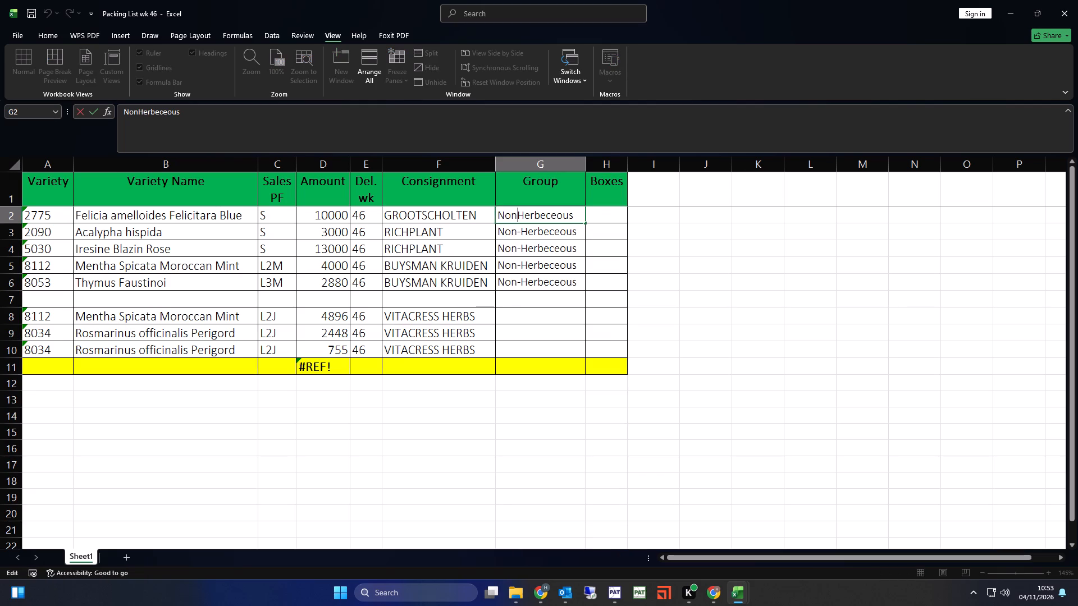
pyautogui.press('Return')
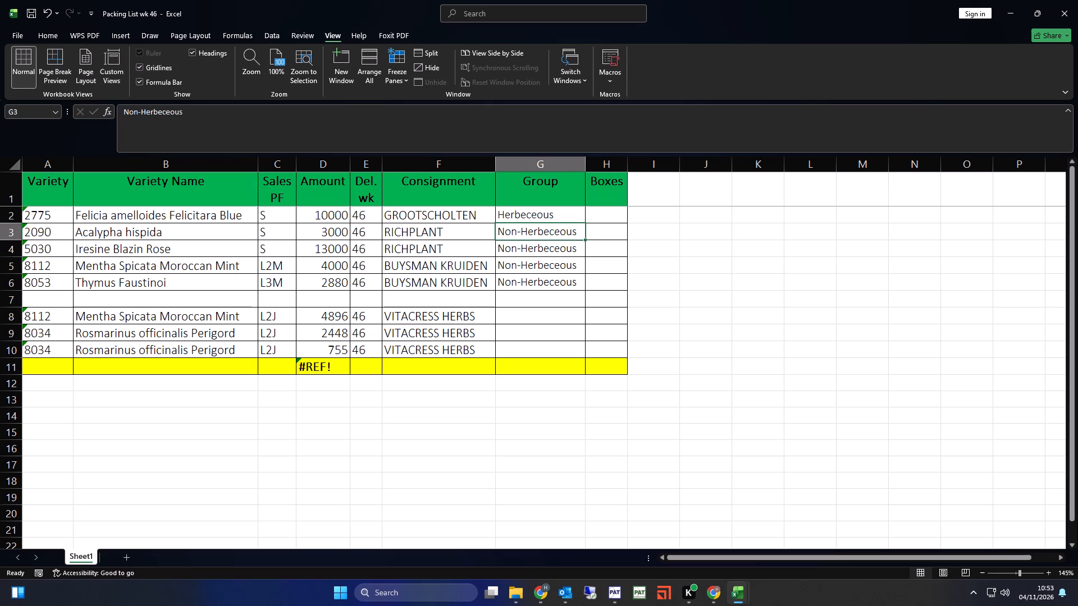
# Widen the Boxes column to roughly four times its width and save the workbook.
pyautogui.moveTo(628, 164); pyautogui.dragTo(758, 164)
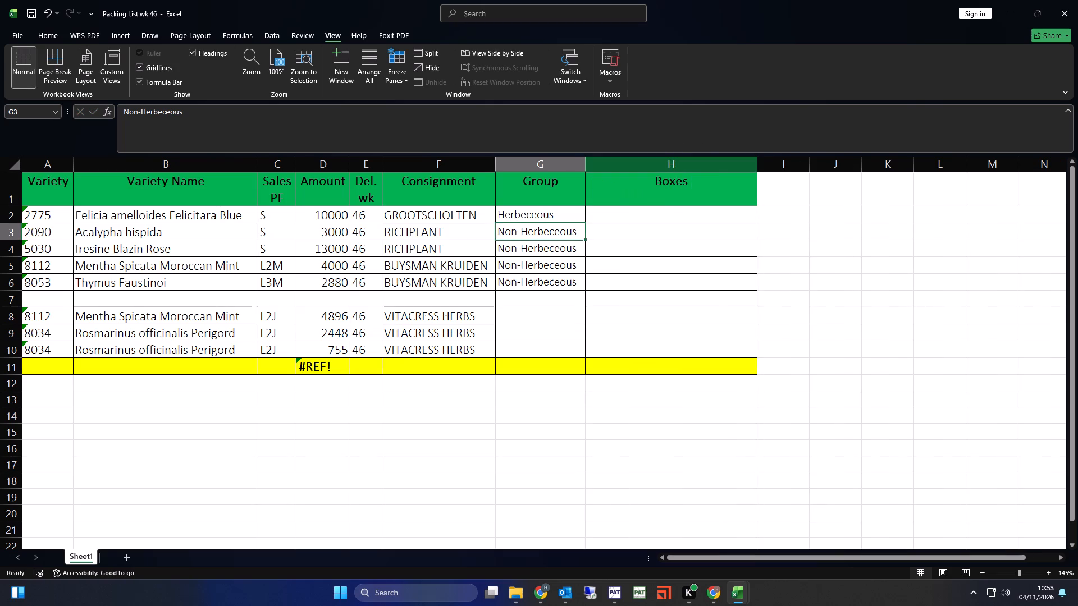
pyautogui.click(610, 260)
pyautogui.click(609, 227)
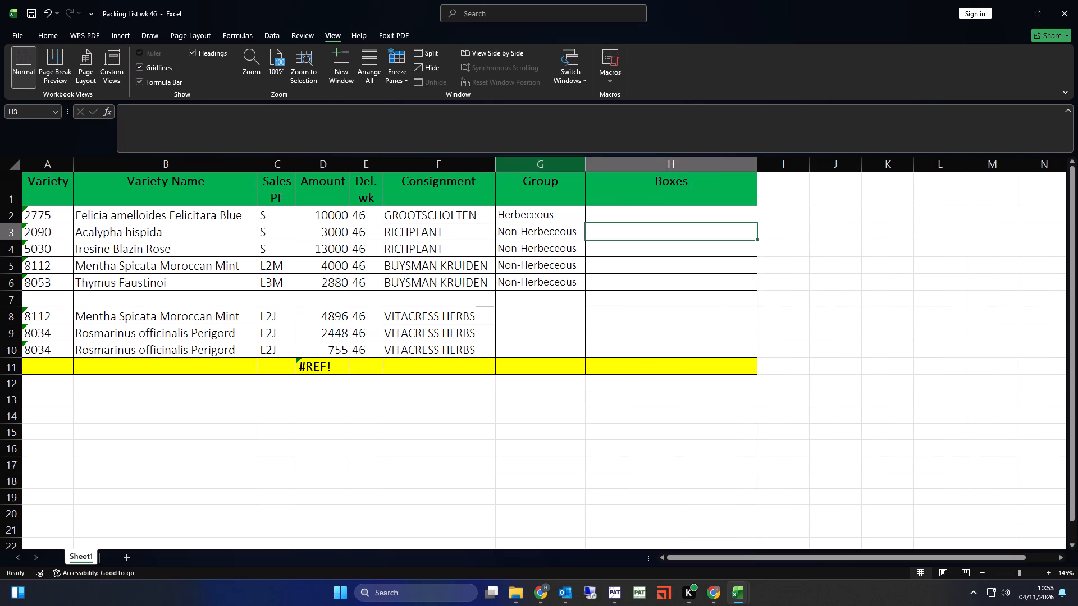
pyautogui.doubleClick(583, 160)
pyautogui.click(617, 252)
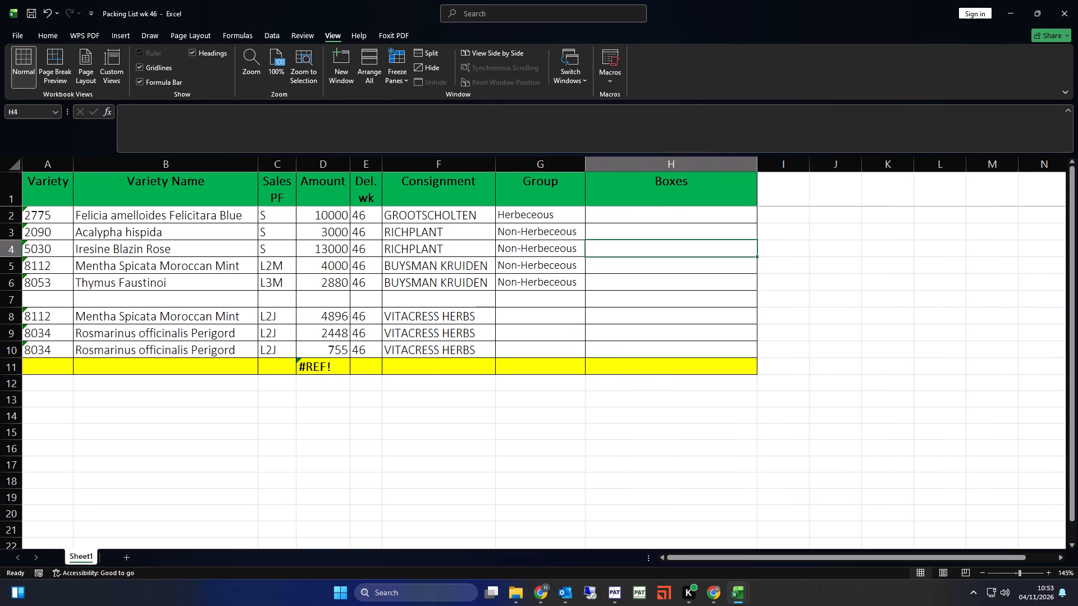
pyautogui.click(625, 286)
pyautogui.hotkey('ctrl', 's')
pyautogui.click(526, 286)
pyautogui.click(529, 264)
pyautogui.hotkey('ctrl', 's')
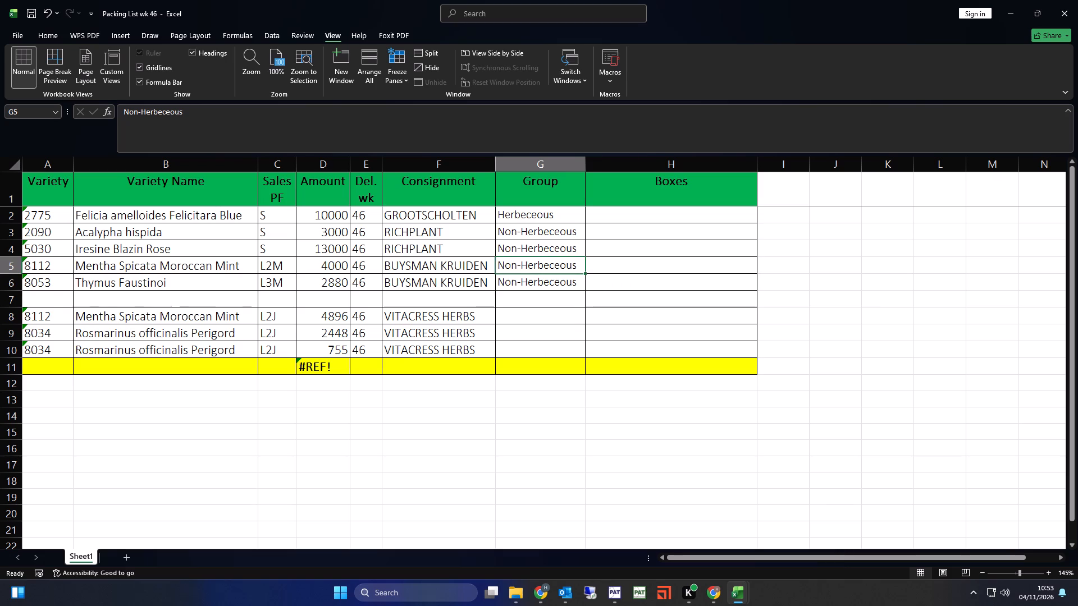
# Replace the broken total in D11 with an AutoSum of the VITACRESS HERBS amounts, D8:D10, and save the workbook.
pyautogui.click(322, 367)
pyautogui.hotkey('alt', '=')
pyautogui.press('Return')
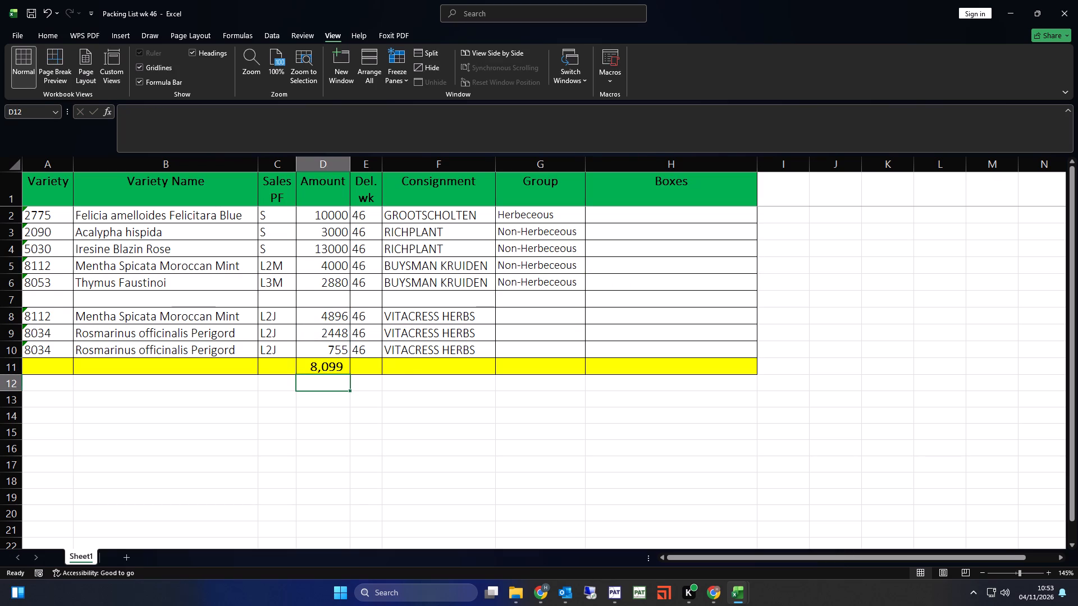
pyautogui.hotkey('ctrl', 's')
pyautogui.click(334, 369)
pyautogui.hotkey('ctrl', 's')
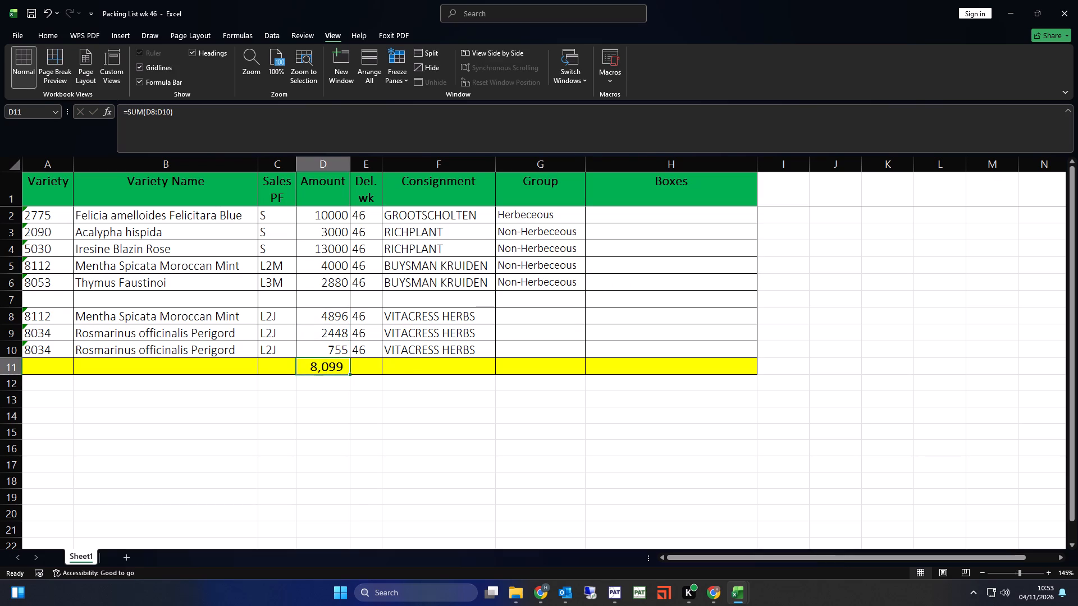
pyautogui.hotkey('ctrl', 's')
pyautogui.click(335, 313)
pyautogui.click(336, 342)
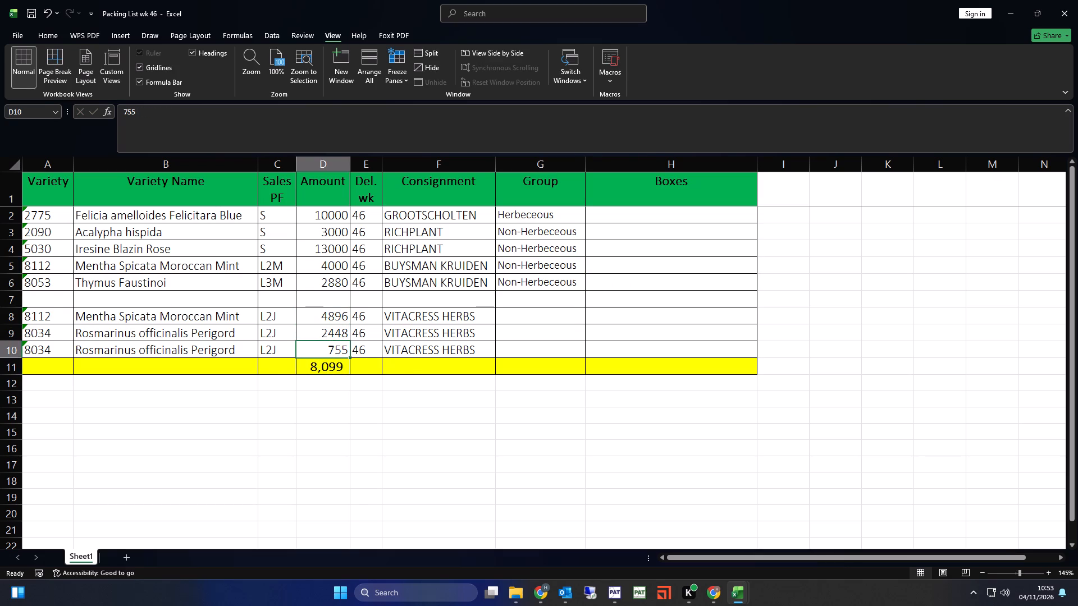
# Insert a blank row above the first RICHPLANT row and another above the first BUYSMAN KRUIDEN row.
pyautogui.click(49, 36)
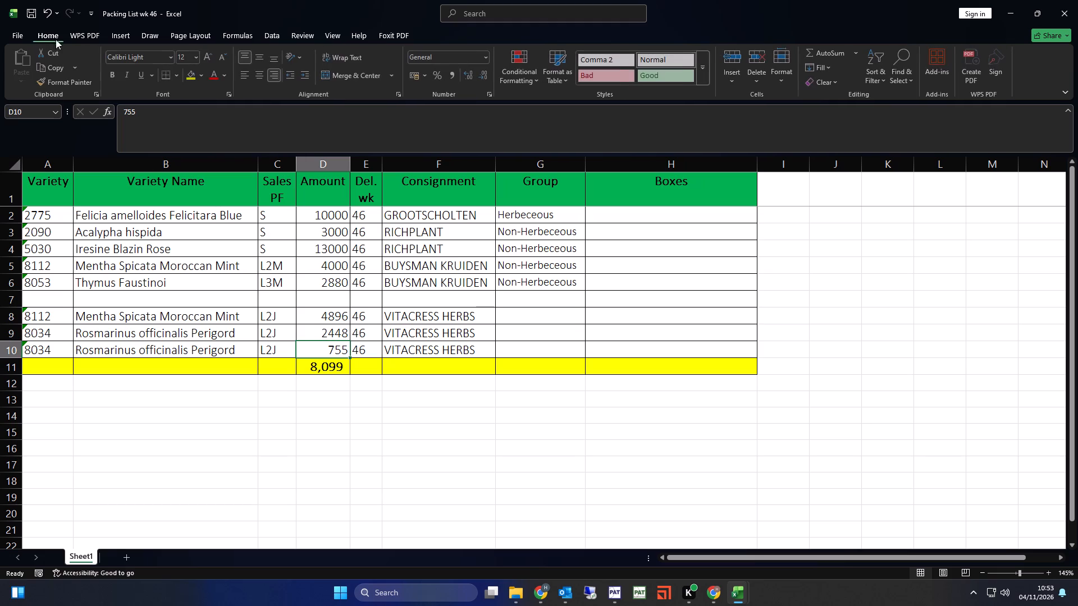
pyautogui.scroll(3, 308, 274)
pyautogui.scroll(2, 420, 251)
pyautogui.click(427, 234)
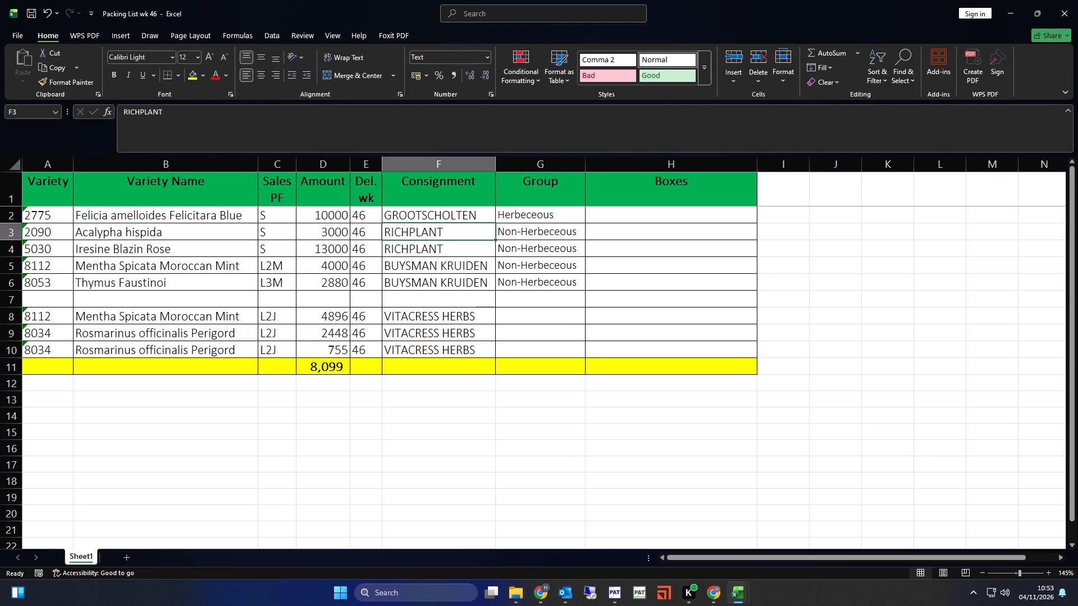
pyautogui.click(93, 232)
pyautogui.click(396, 232)
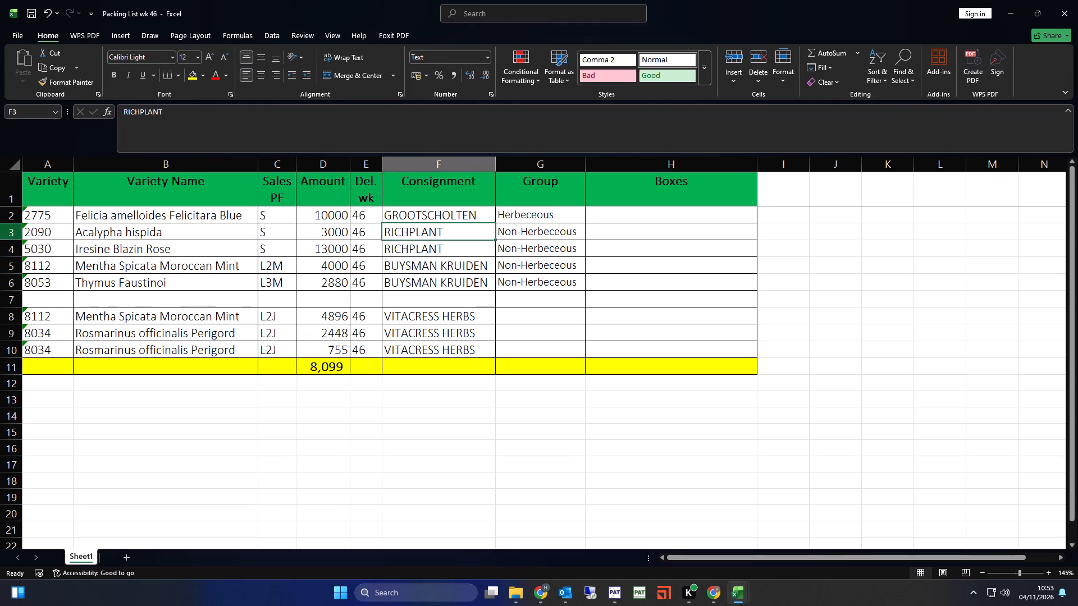
pyautogui.click(10, 231)
pyautogui.hotkey('ctrl', '+')
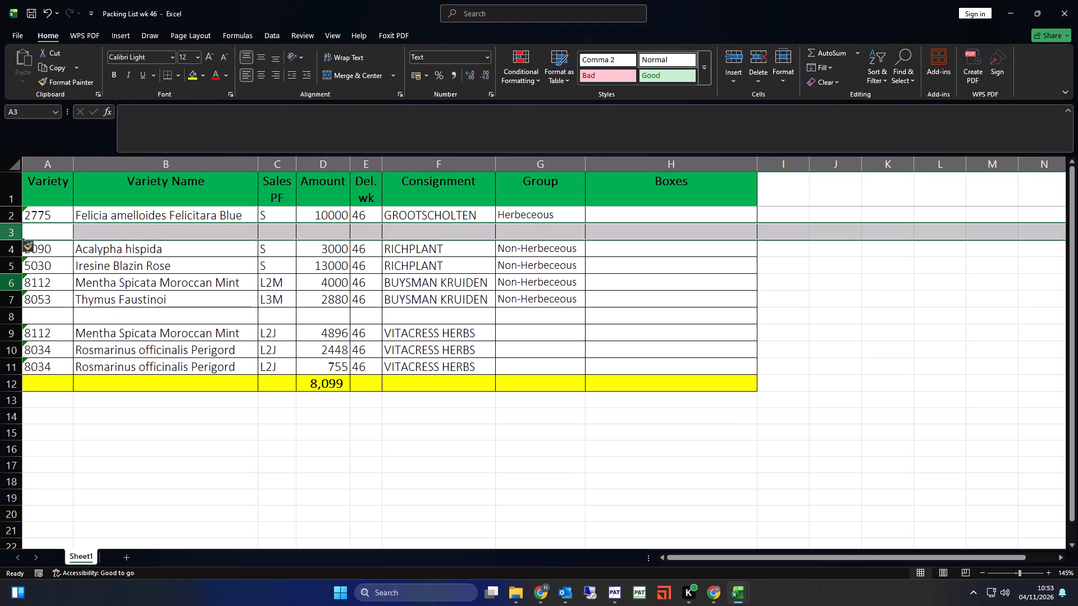
pyautogui.click(10, 282)
pyautogui.hotkey('ctrl', '+')
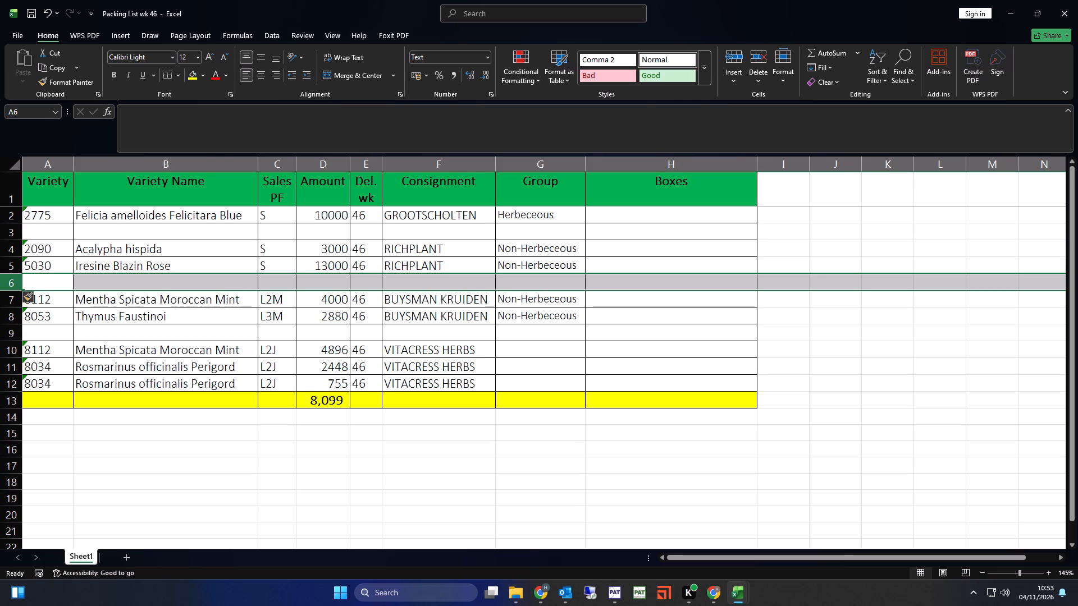
pyautogui.click(414, 267)
pyautogui.click(415, 245)
pyautogui.click(403, 302)
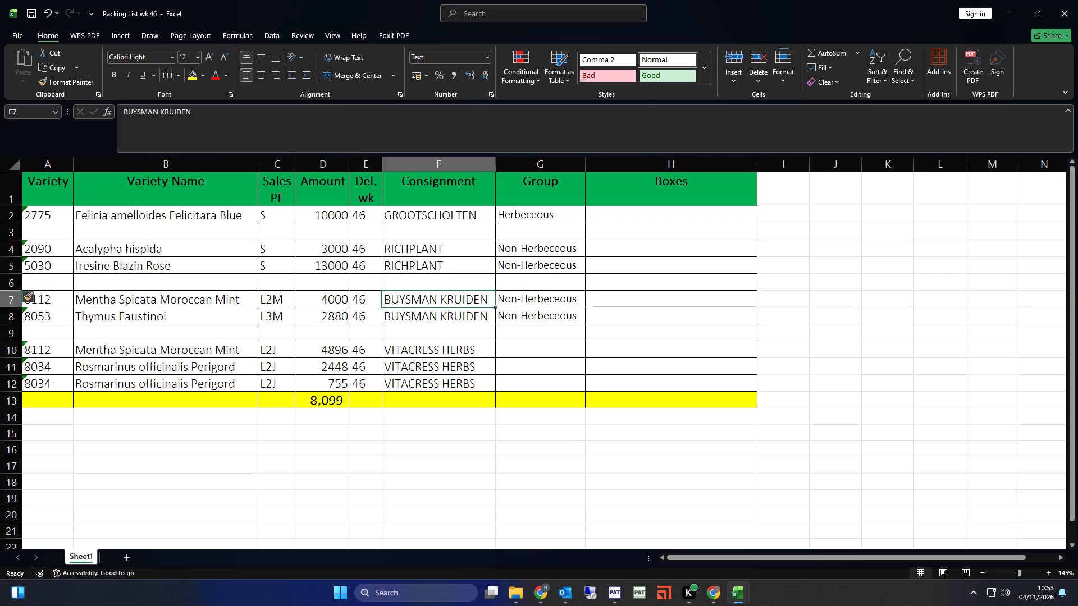
pyautogui.click(406, 313)
# Copy the yellow total-row formatting of row 13 onto blank rows 3, 6 and 9, and save the workbook.
pyautogui.click(11, 402)
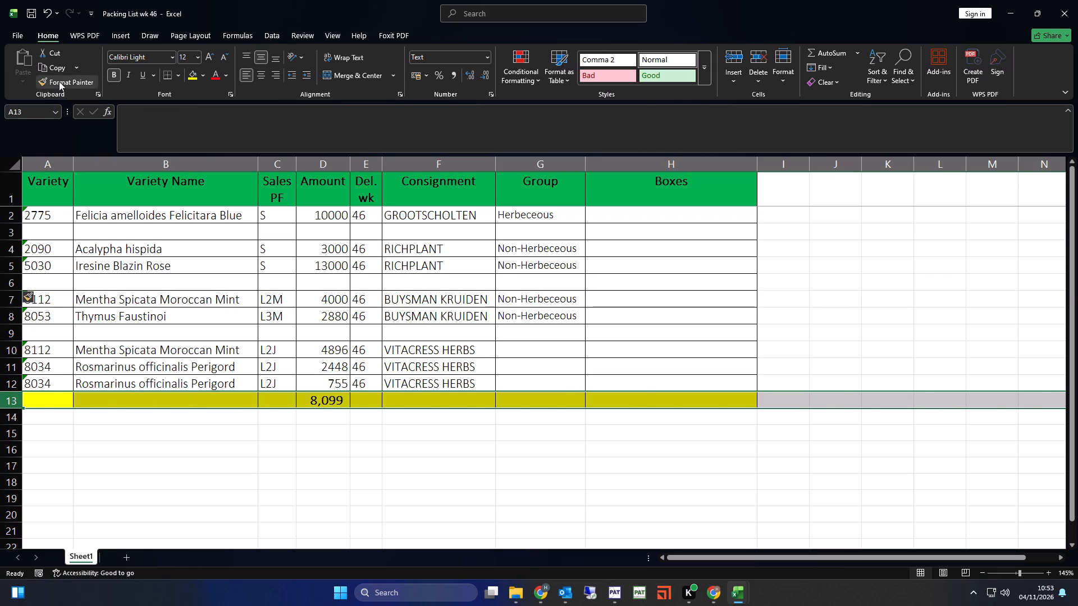
pyautogui.doubleClick(59, 81)
pyautogui.click(12, 230)
pyautogui.click(10, 279)
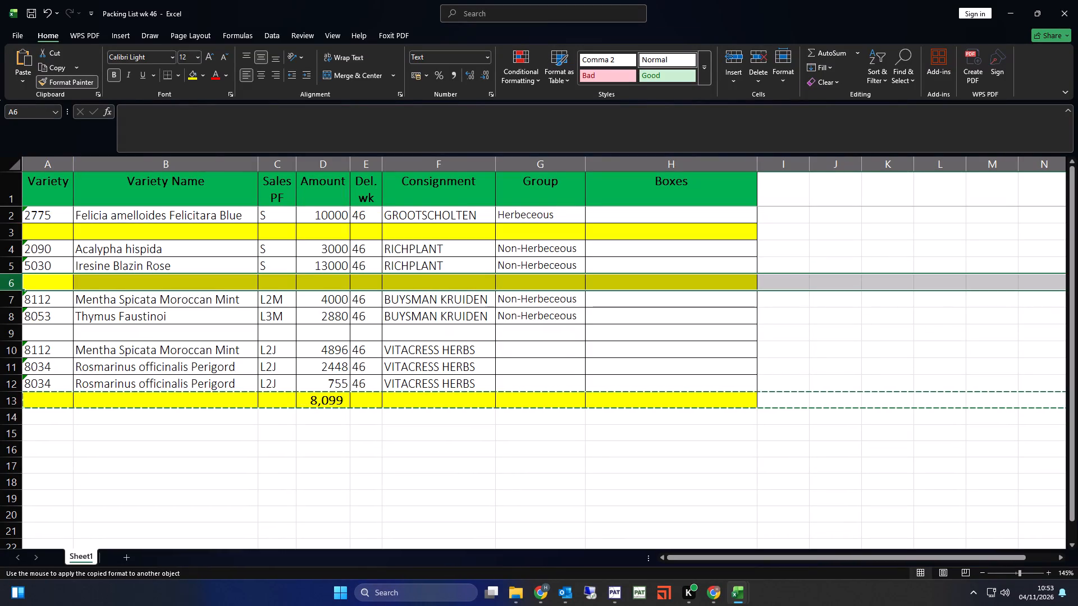
pyautogui.click(12, 333)
pyautogui.hotkey('ctrl', 's')
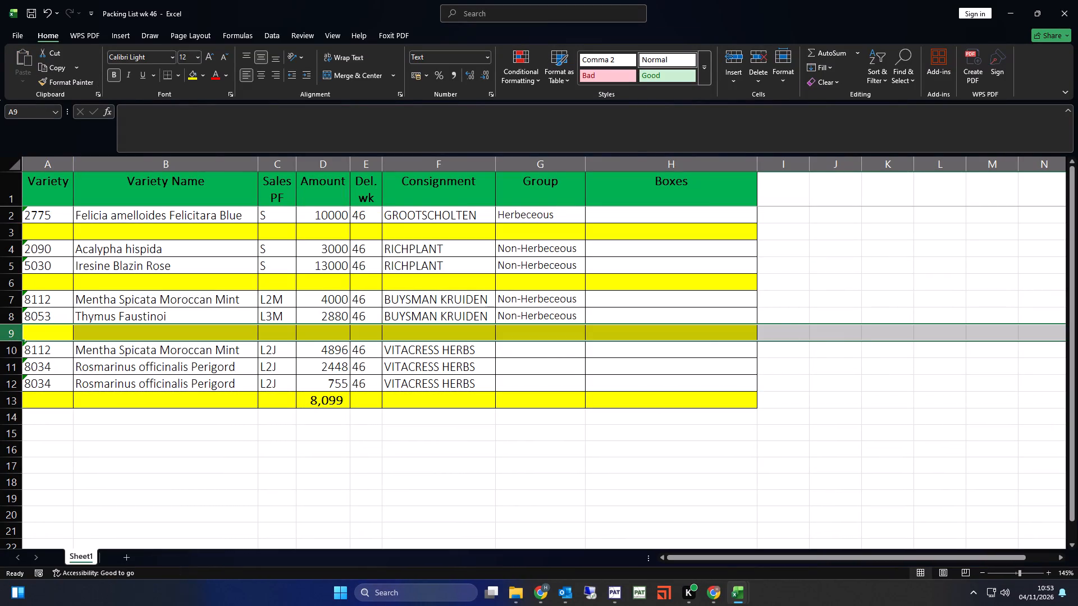
# Add AutoSum totals of the Amount column in D3, D6 and D9 for the first three consignments, and save the workbook.
pyautogui.click(336, 236)
pyautogui.hotkey('alt', '=')
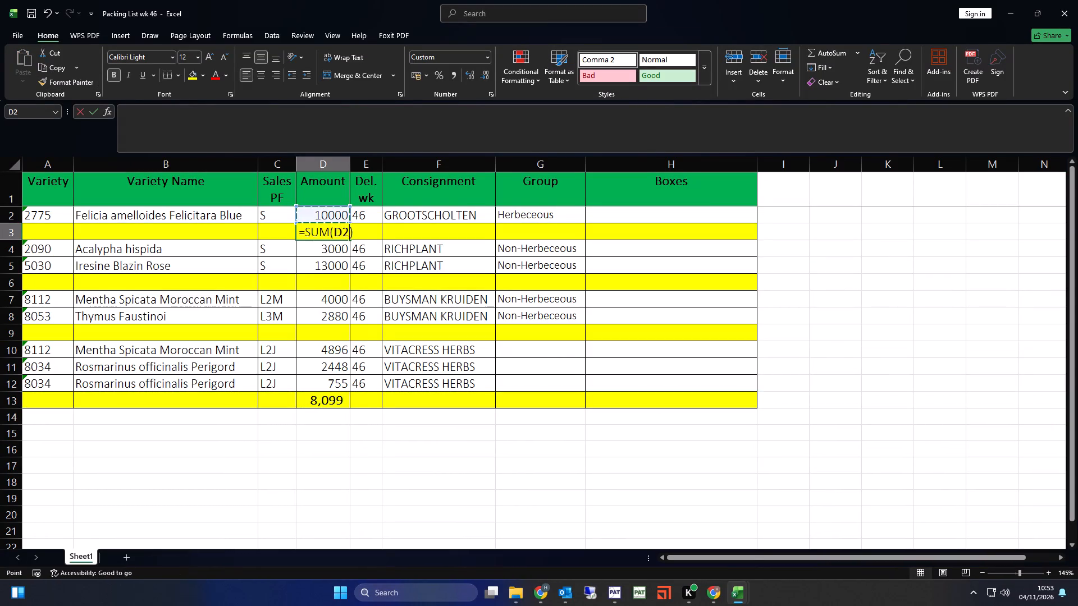
pyautogui.press('Return')
pyautogui.press('Return')
pyautogui.press('Return')
pyautogui.hotkey('alt', '=')
pyautogui.press('Return')
pyautogui.press('Return')
pyautogui.press('Return')
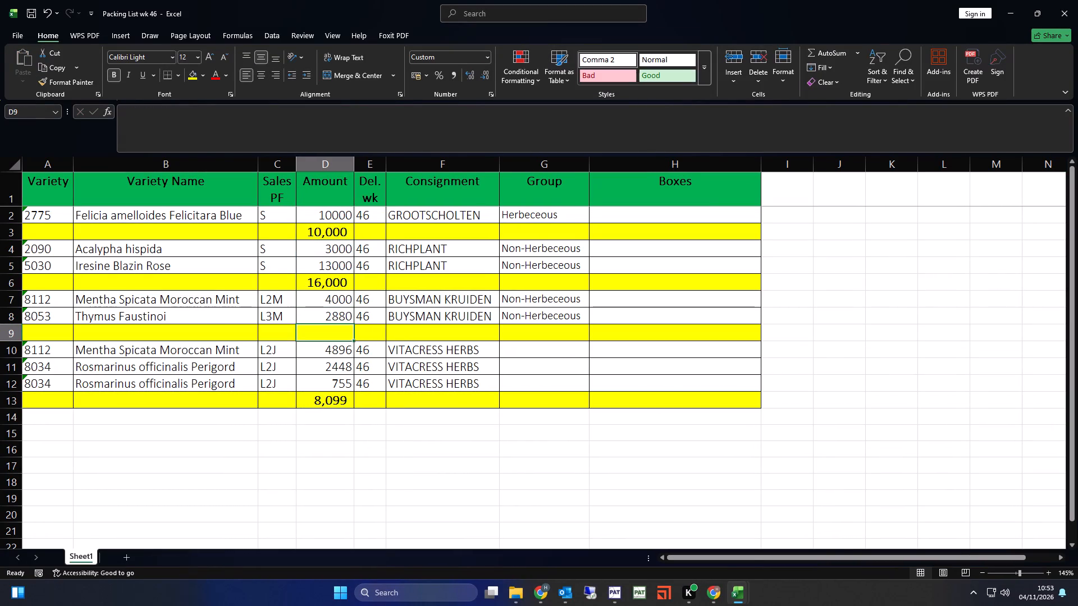
pyautogui.hotkey('alt', '=')
pyautogui.press('Return')
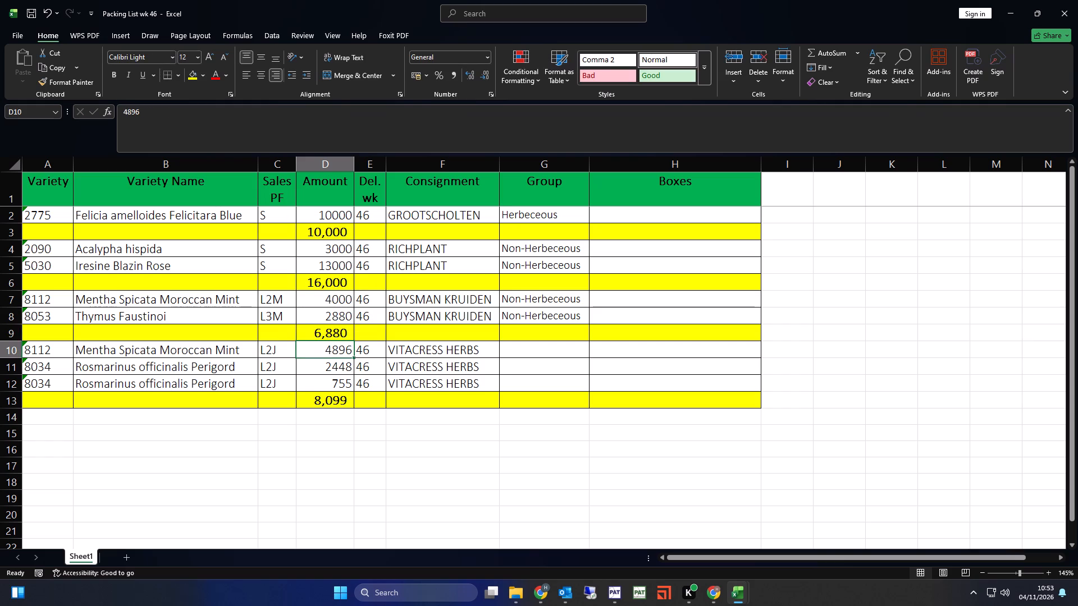
pyautogui.click(391, 325)
pyautogui.click(372, 307)
pyautogui.hotkey('ctrl', 's')
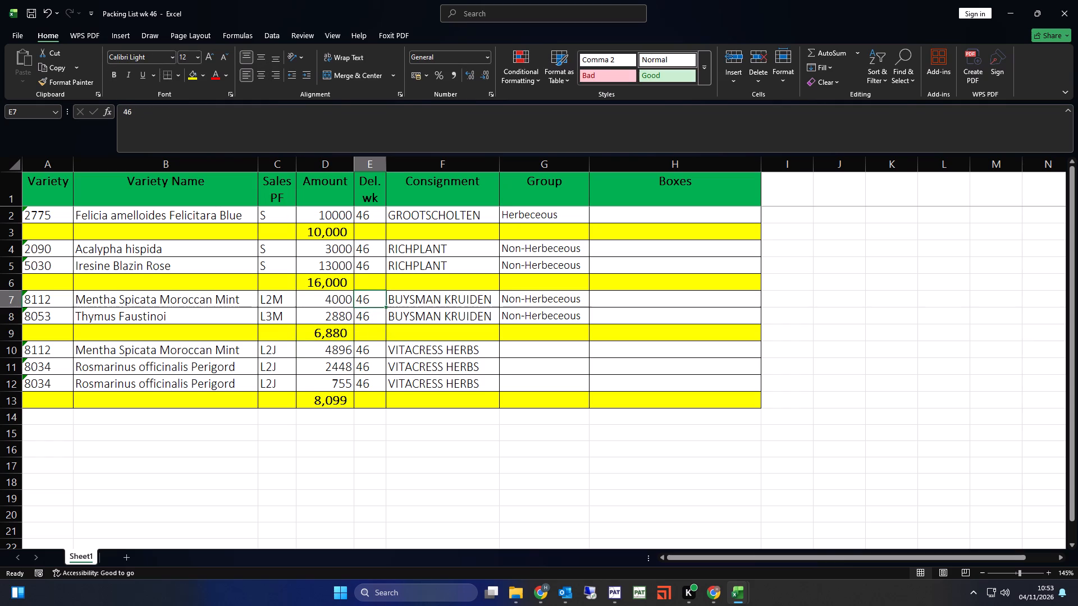
# Auto-fit the width of the Group column and save the workbook.
pyautogui.doubleClick(588, 165)
pyautogui.click(570, 271)
pyautogui.hotkey('ctrl', 's')
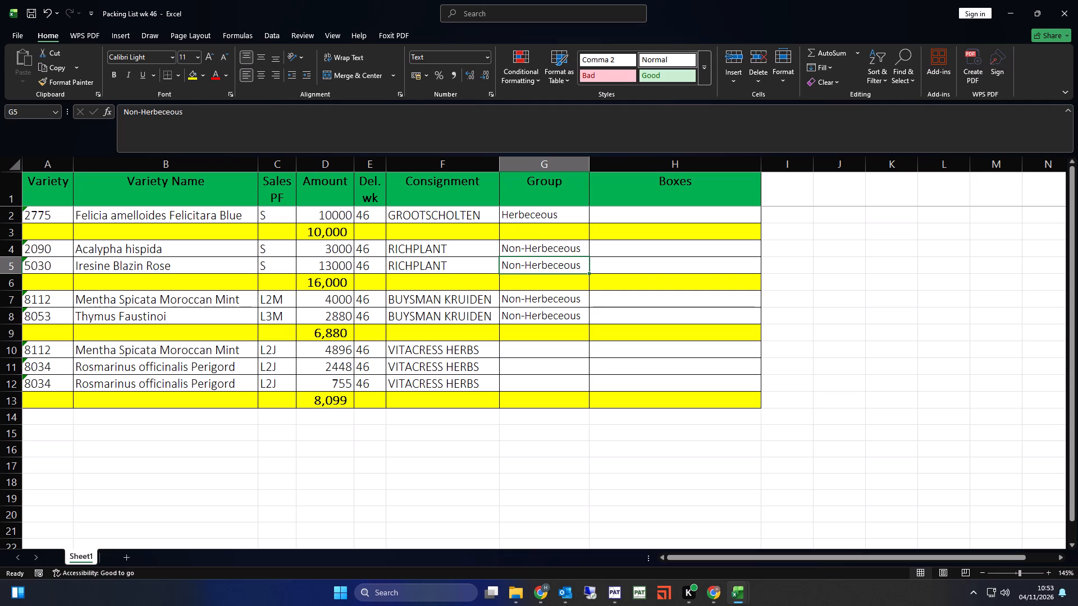
# Review the variety and consignment entries across the GROOTSCHOLTEN, RICHPLANT, BUYSMAN KRUIDEN and VITACRESS HERBS rows, keeping the workbook saved.
pyautogui.click(237, 217)
pyautogui.scroll(-5, 266, 293)
pyautogui.scroll(10, 266, 293)
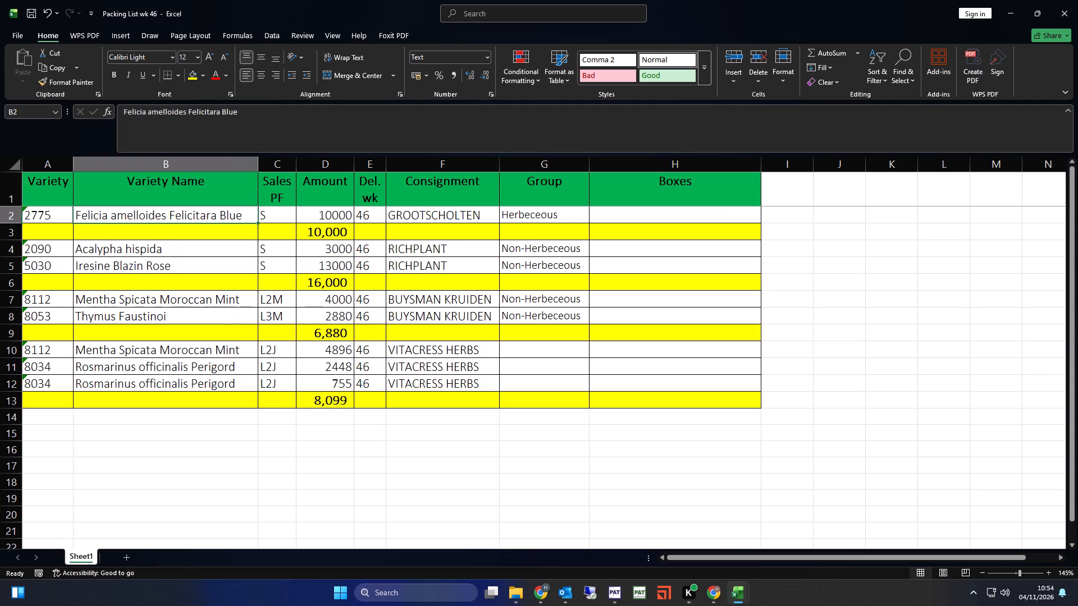
pyautogui.scroll(5, 272, 306)
pyautogui.click(424, 261)
pyautogui.click(425, 248)
pyautogui.hotkey('ctrl', 's')
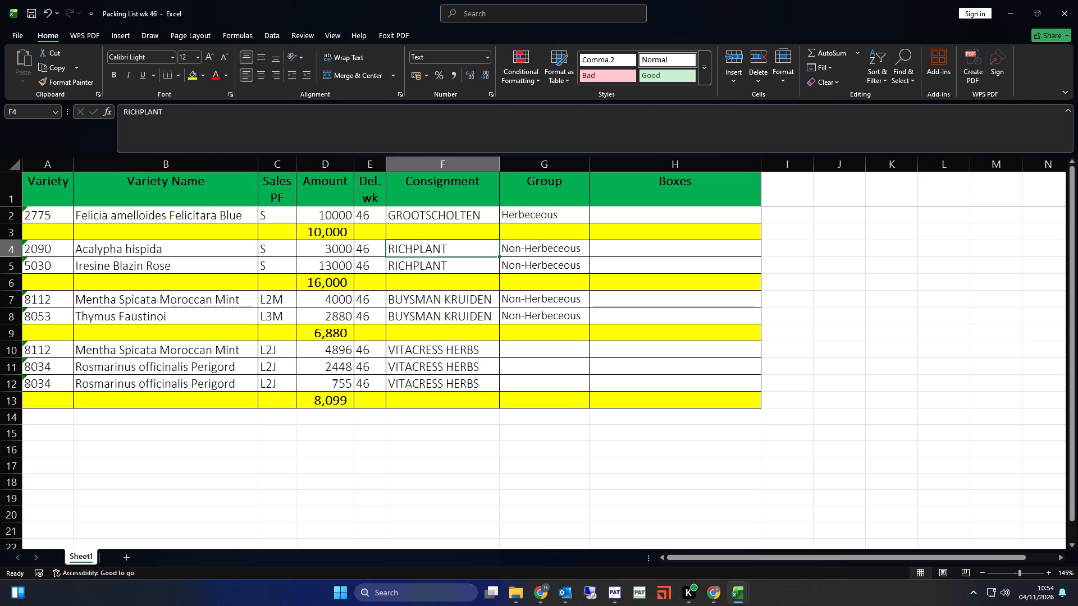
pyautogui.click(439, 263)
pyautogui.hotkey('ctrl', 's')
pyautogui.click(436, 247)
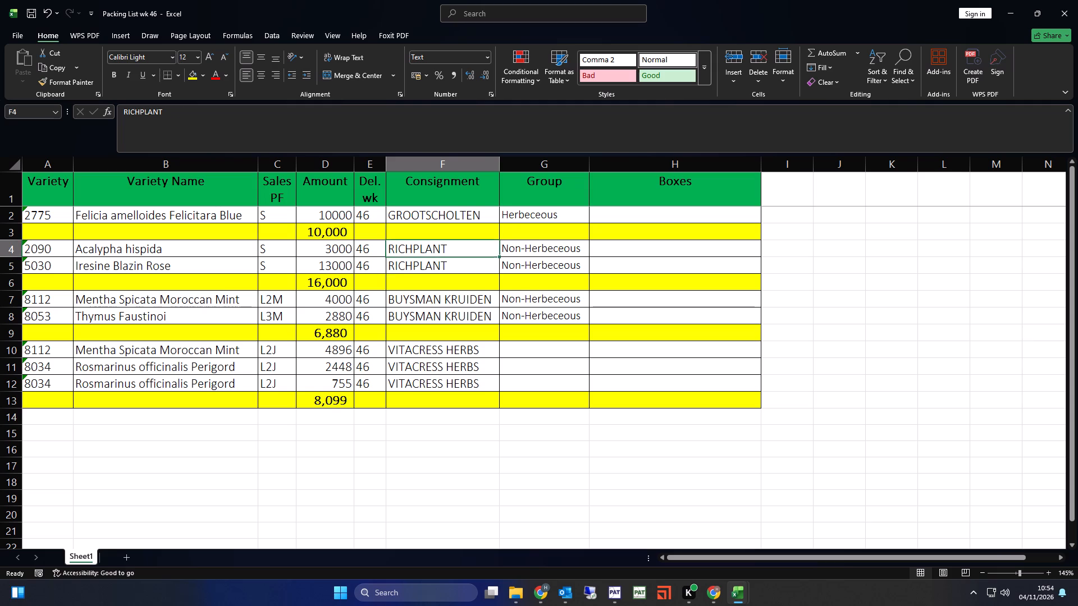
pyautogui.click(437, 221)
pyautogui.hotkey('ctrl', 's')
pyautogui.scroll(-5, 454, 371)
pyautogui.scroll(13, 454, 371)
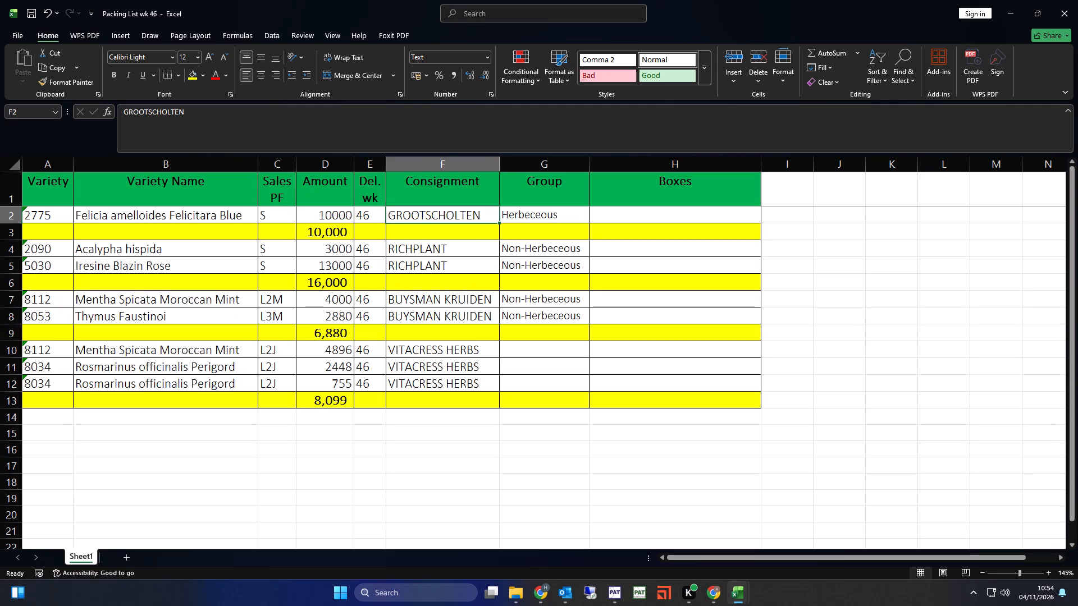
pyautogui.scroll(1, 454, 371)
pyautogui.click(446, 346)
pyautogui.click(440, 318)
pyautogui.click(441, 300)
pyautogui.click(436, 267)
pyautogui.click(436, 255)
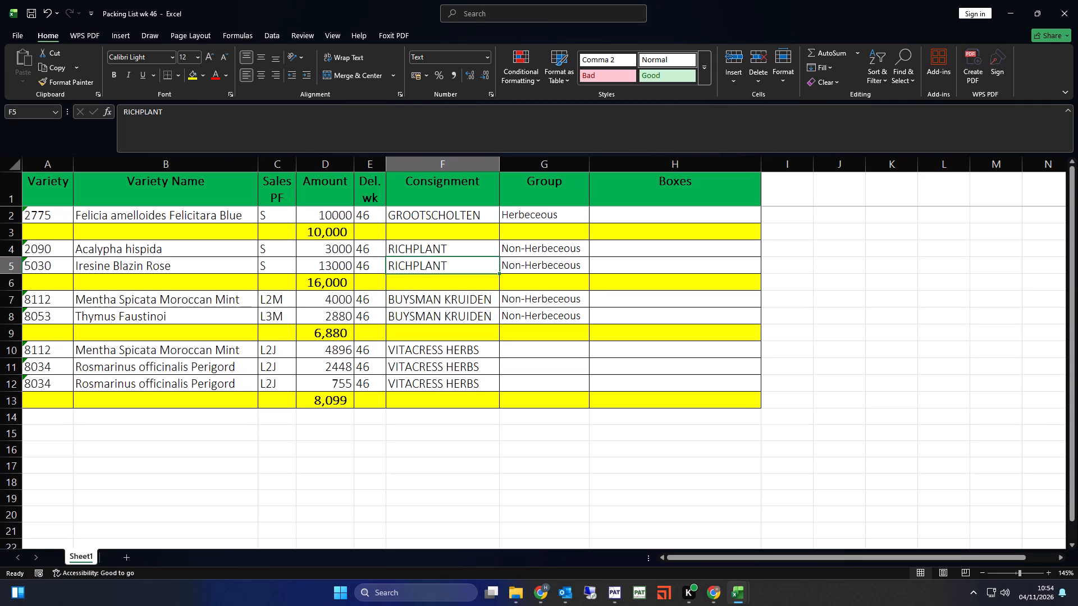
pyautogui.hotkey('ctrl', 's')
pyautogui.click(437, 254)
pyautogui.hotkey('ctrl', 's')
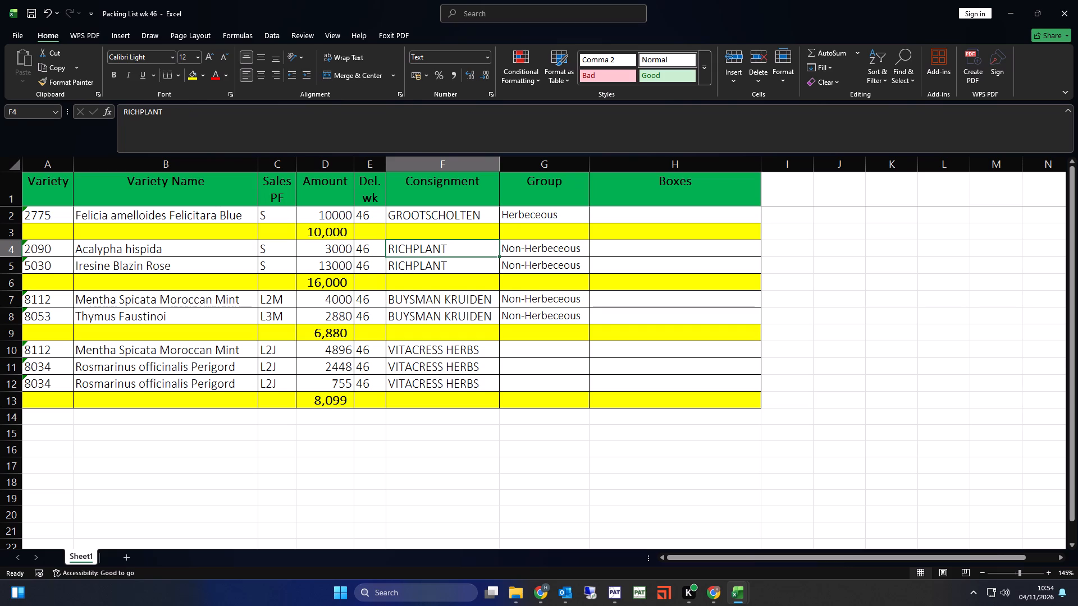
pyautogui.click(424, 301)
pyautogui.click(430, 314)
pyautogui.hotkey('ctrl', 's')
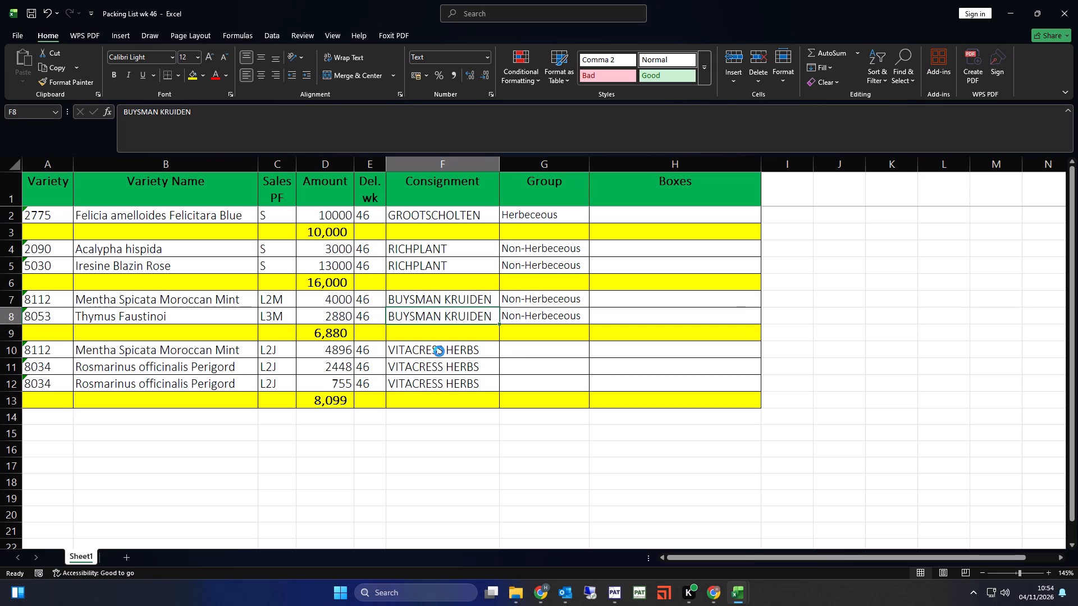
pyautogui.click(439, 352)
# Re-enter the AutoSum totals for VITACRESS HERBS in D13, BUYSMAN KRUIDEN in D9 and RICHPLANT in D6, and save the workbook.
pyautogui.click(335, 402)
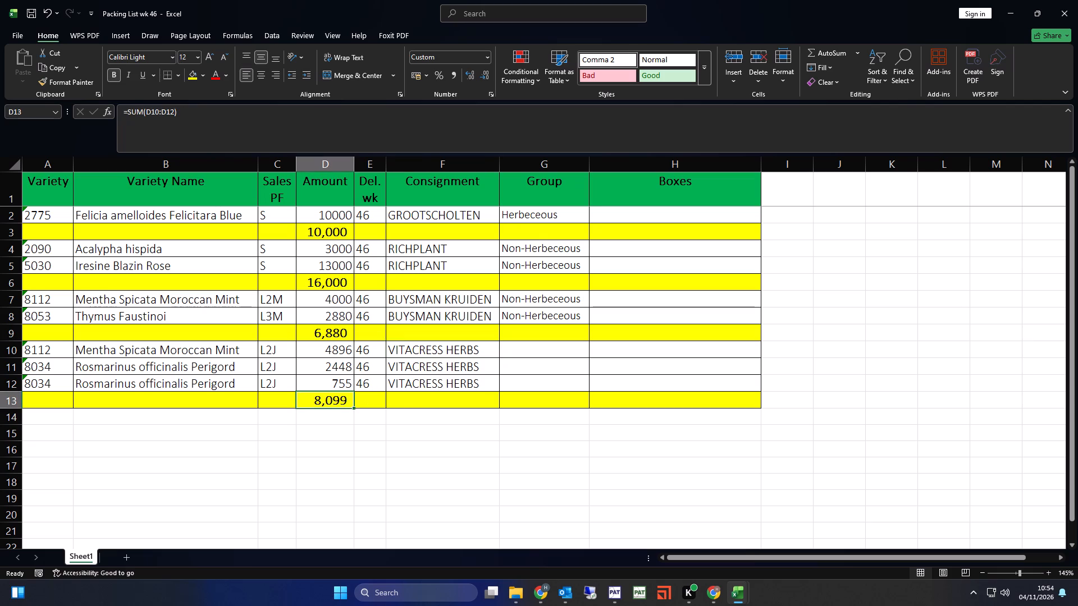
pyautogui.hotkey('alt', '=')
pyautogui.press('Return')
pyautogui.click(334, 328)
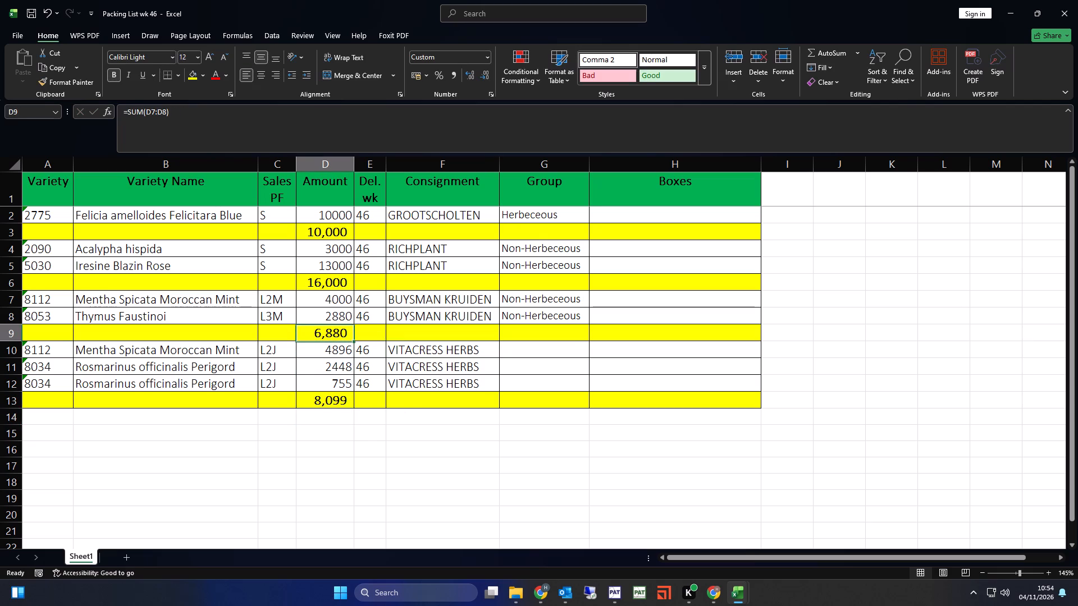
pyautogui.hotkey('alt', '=')
pyautogui.press('Return')
pyautogui.click(334, 279)
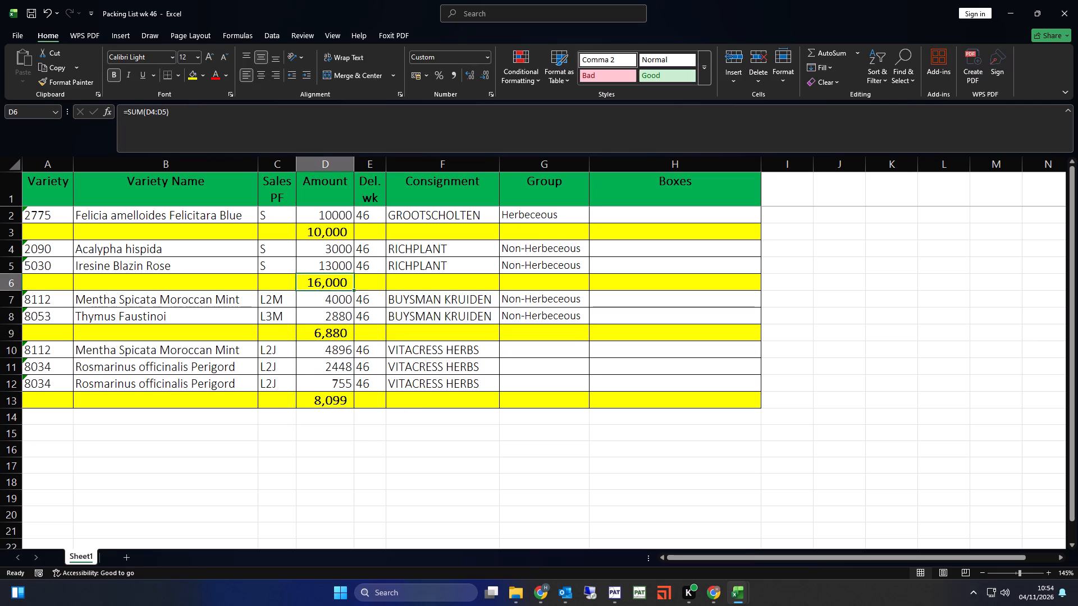
pyautogui.hotkey('alt', '=')
pyautogui.press('Return')
pyautogui.hotkey('ctrl', 's')
# Set the whole packing list table, A1:H13, as the print area.
pyautogui.moveTo(661, 189); pyautogui.dragTo(112, 410)
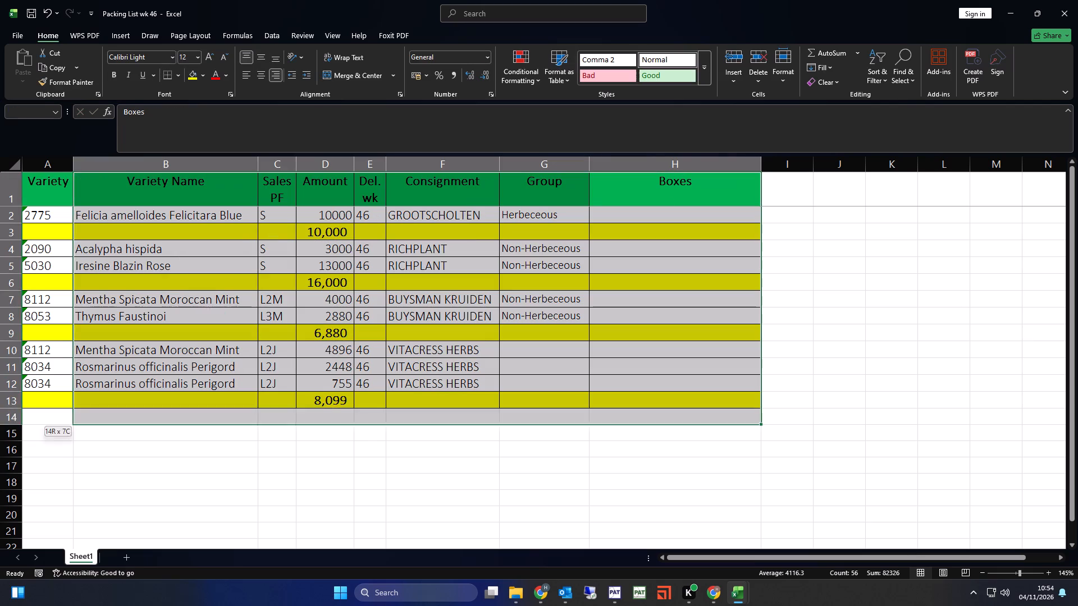
pyautogui.moveTo(112, 410); pyautogui.dragTo(44, 394)
pyautogui.click(182, 35)
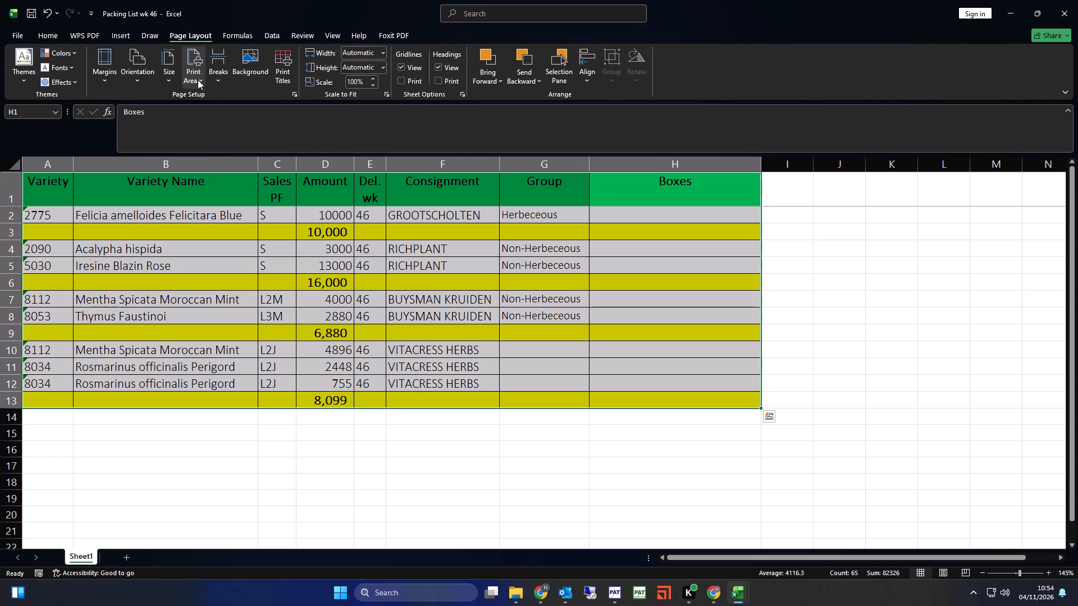
pyautogui.click(198, 80)
pyautogui.click(213, 95)
# Scale the printout's width to fit 1 page and save the workbook.
pyautogui.click(385, 50)
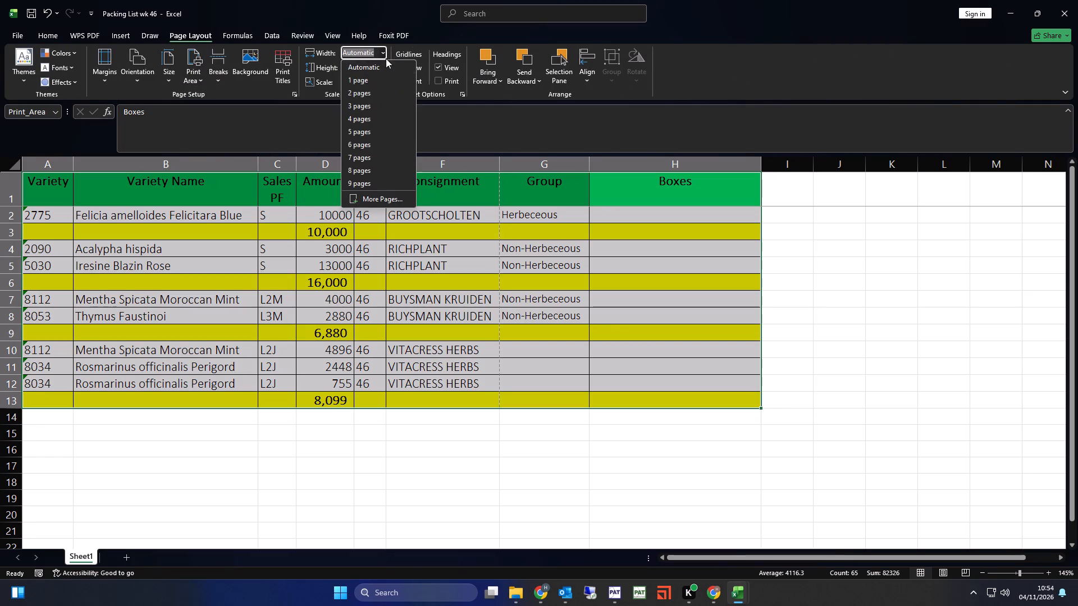
pyautogui.click(371, 82)
pyautogui.click(496, 318)
pyautogui.hotkey('ctrl', 's')
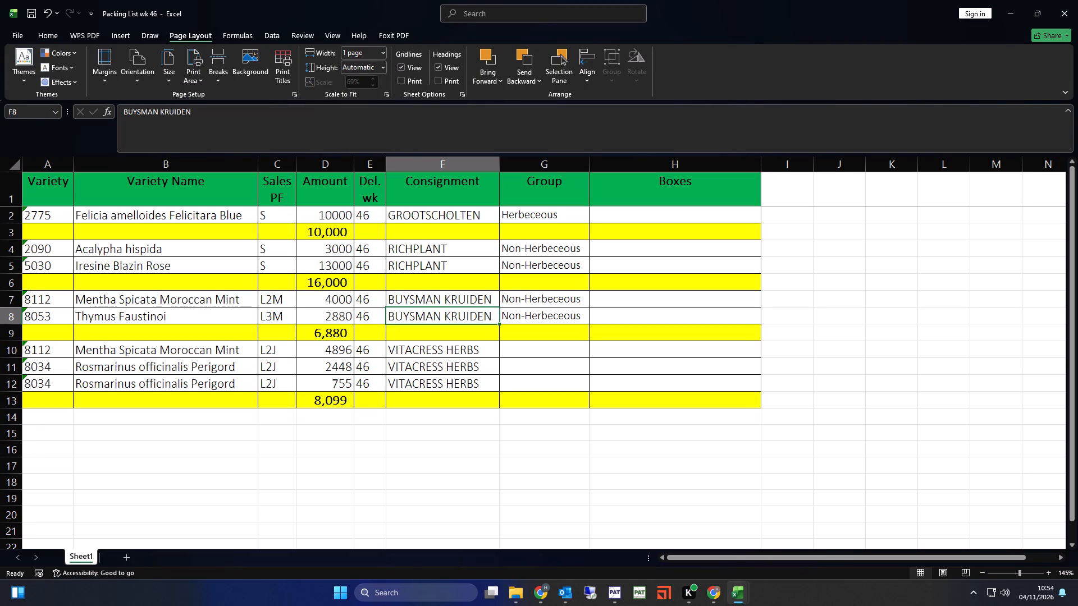
# Print the packing list on the HP LaserJet MFP M129-M134 in landscape orientation with narrow margins.
pyautogui.hotkey('ctrl', 'p')
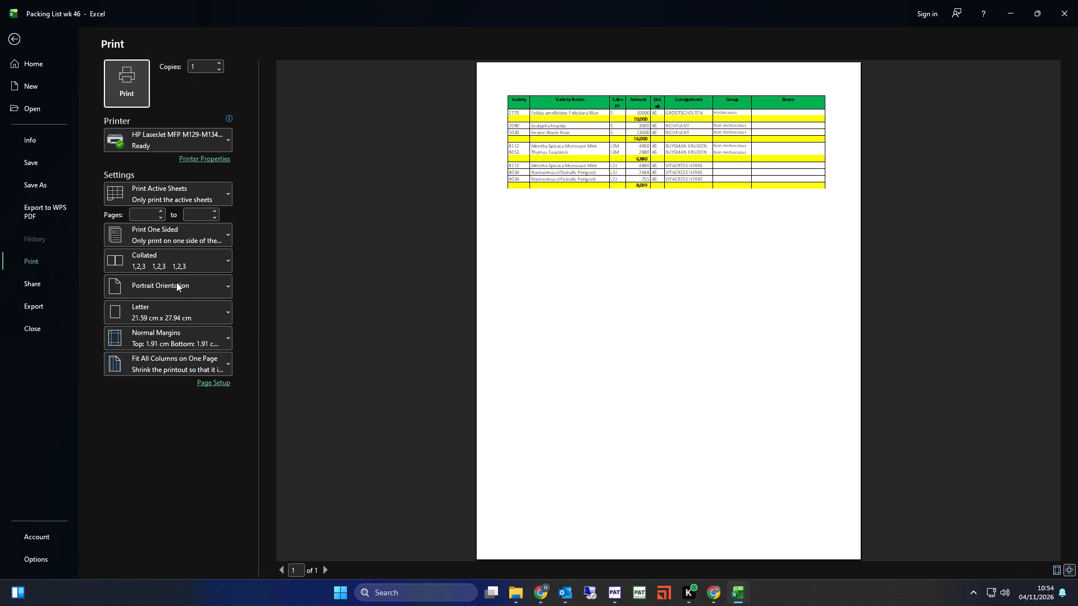
pyautogui.click(177, 289)
pyautogui.click(173, 338)
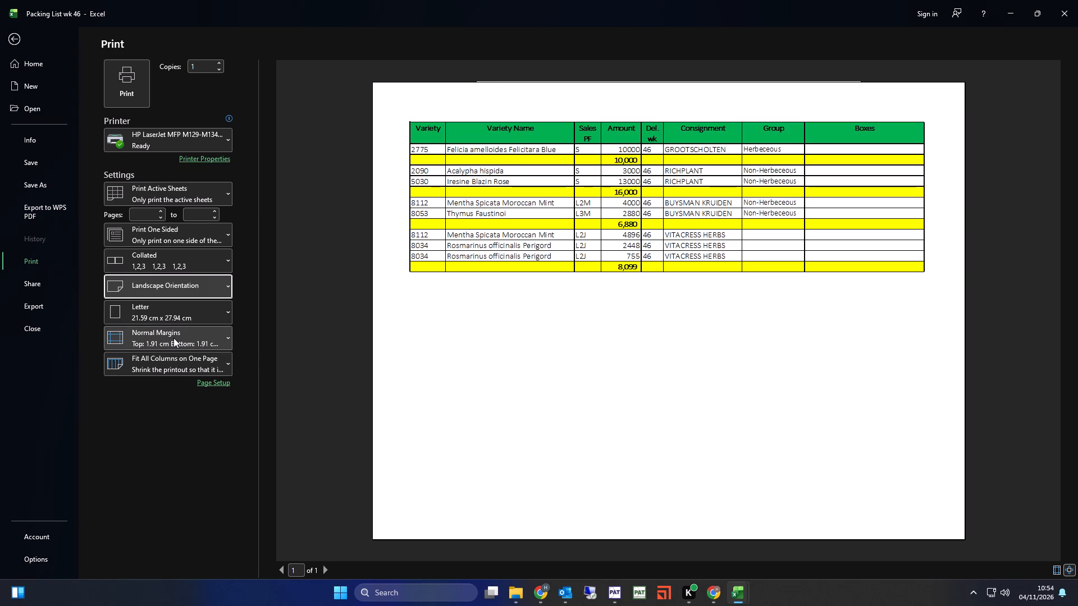
pyautogui.click(164, 343)
pyautogui.click(165, 520)
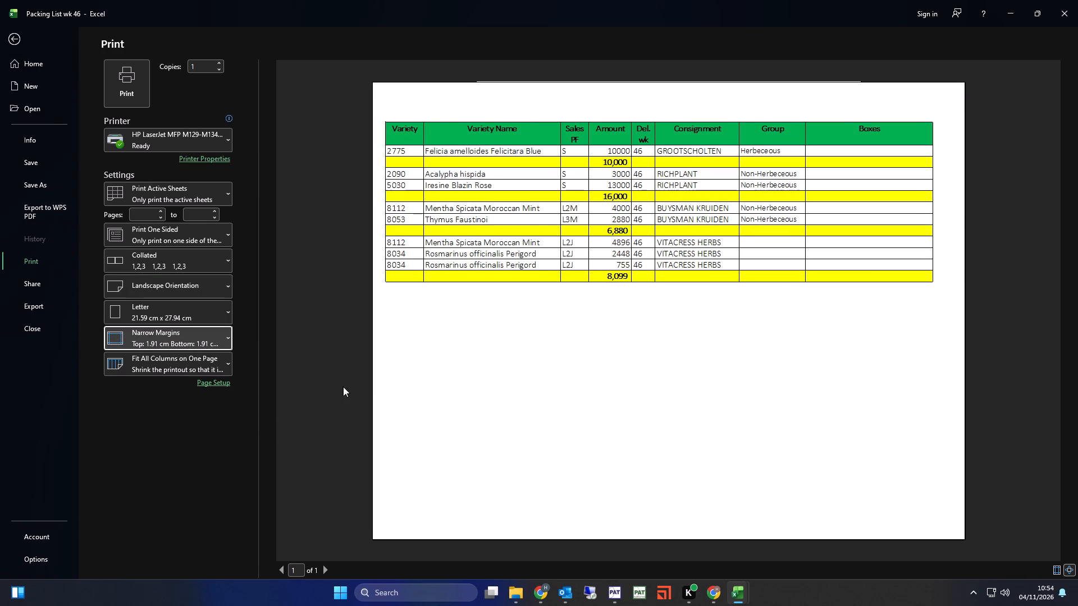
pyautogui.click(124, 82)
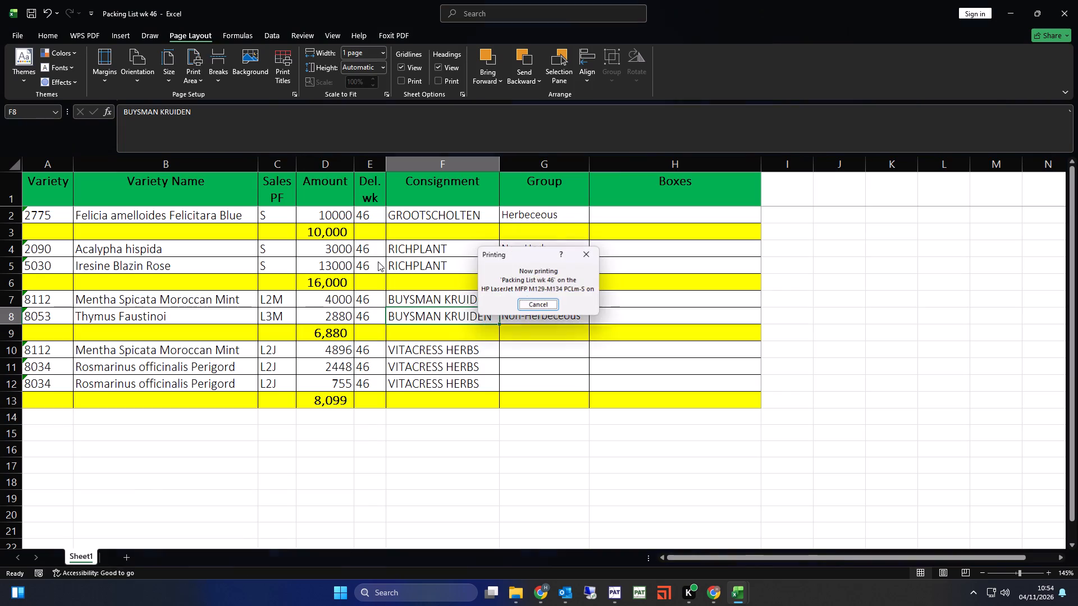
# Save and close the week 46 packing list, and also close the week 47 packing list and the 2026 folder window.
pyautogui.click(441, 263)
pyautogui.click(439, 248)
pyautogui.hotkey('ctrl', 's')
pyautogui.scroll(2, 436, 310)
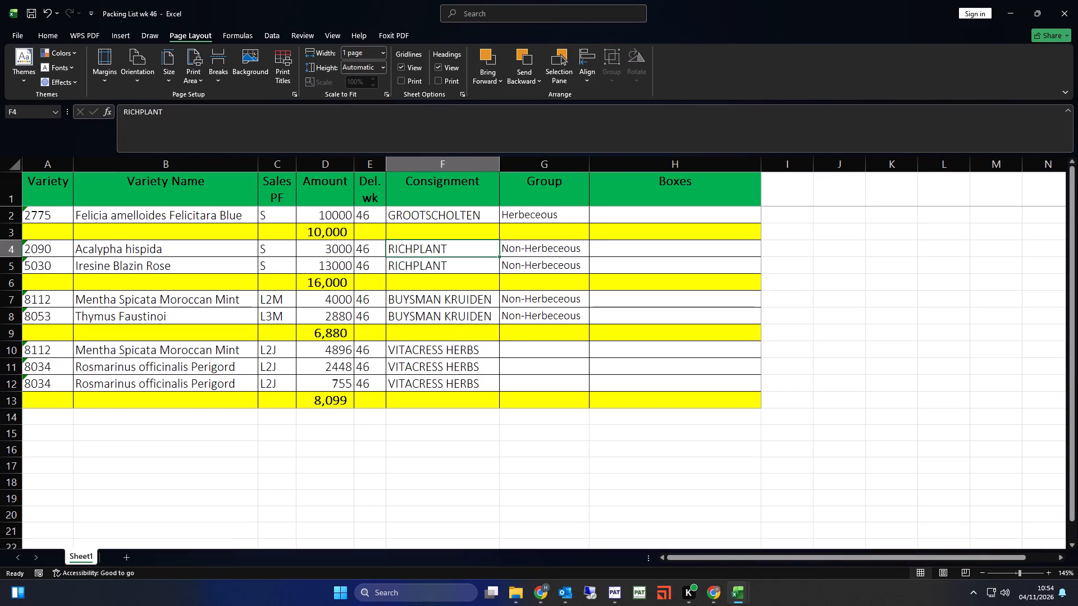
pyautogui.scroll(7, 436, 310)
pyautogui.click(1077, 10)
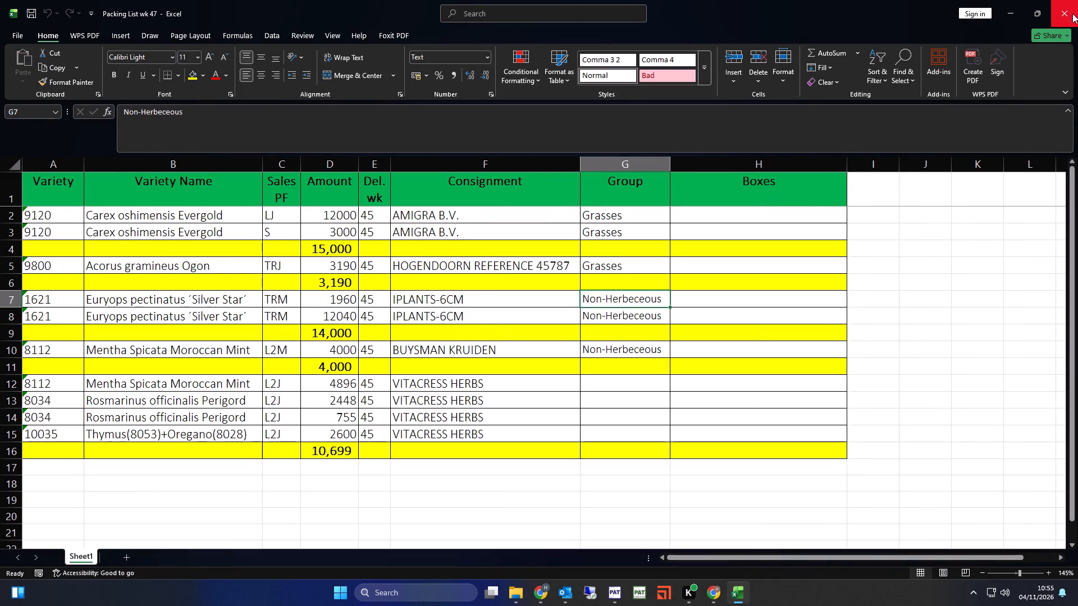
pyautogui.click(1070, 9)
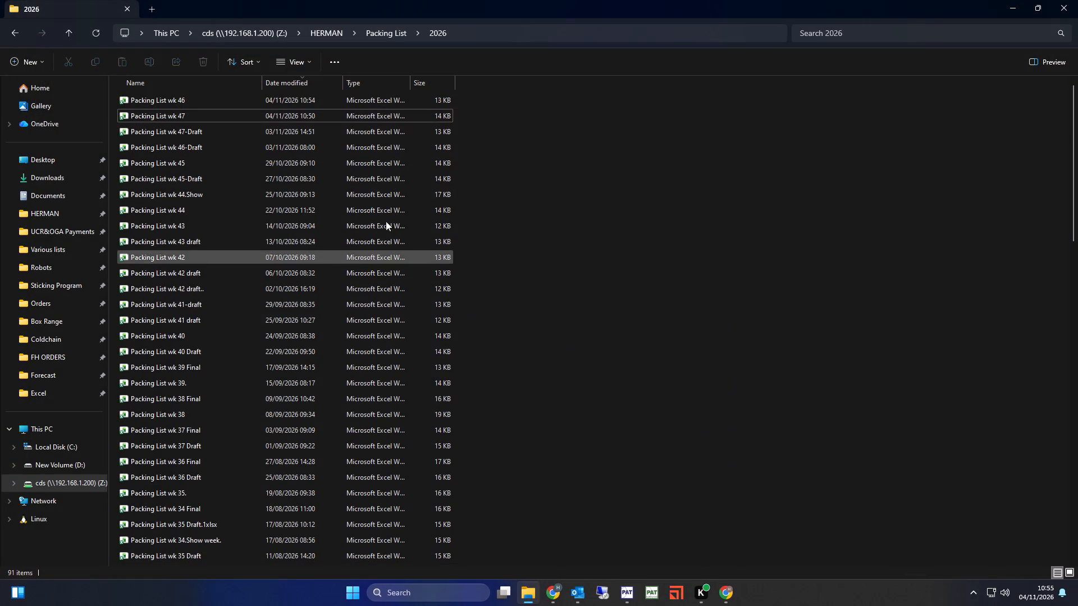
pyautogui.click(1063, 5)
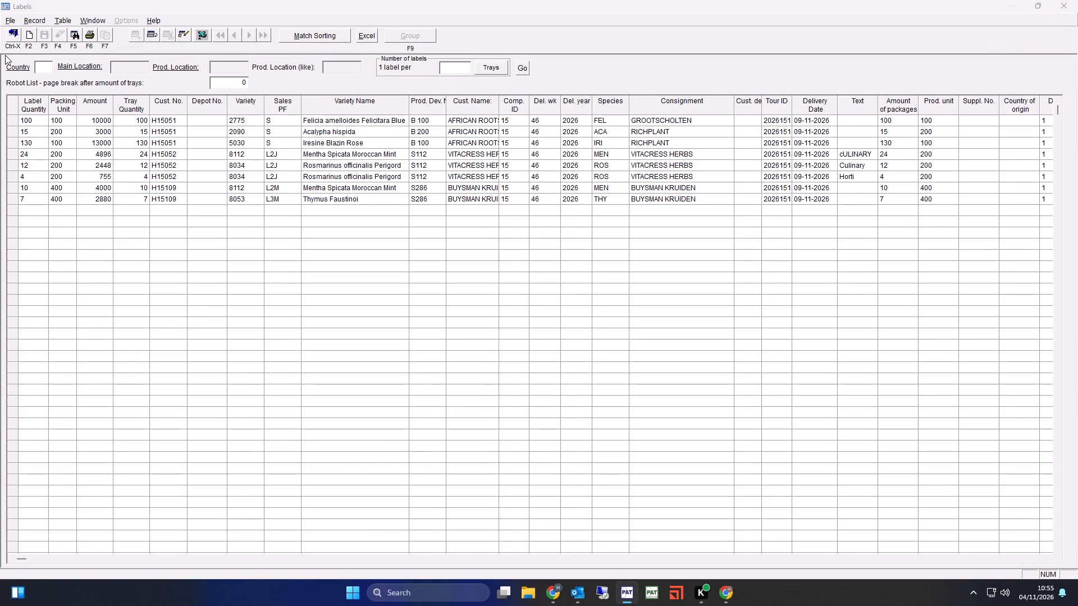
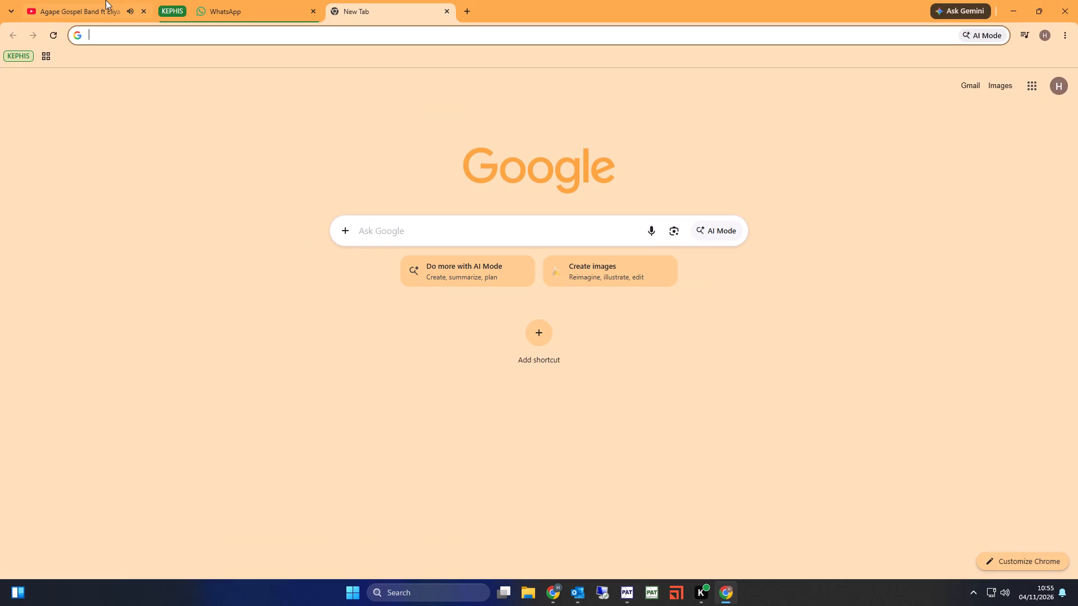
# Bring up the Agape Gospel Band music video that is playing on YouTube.
pyautogui.click(106, 0)
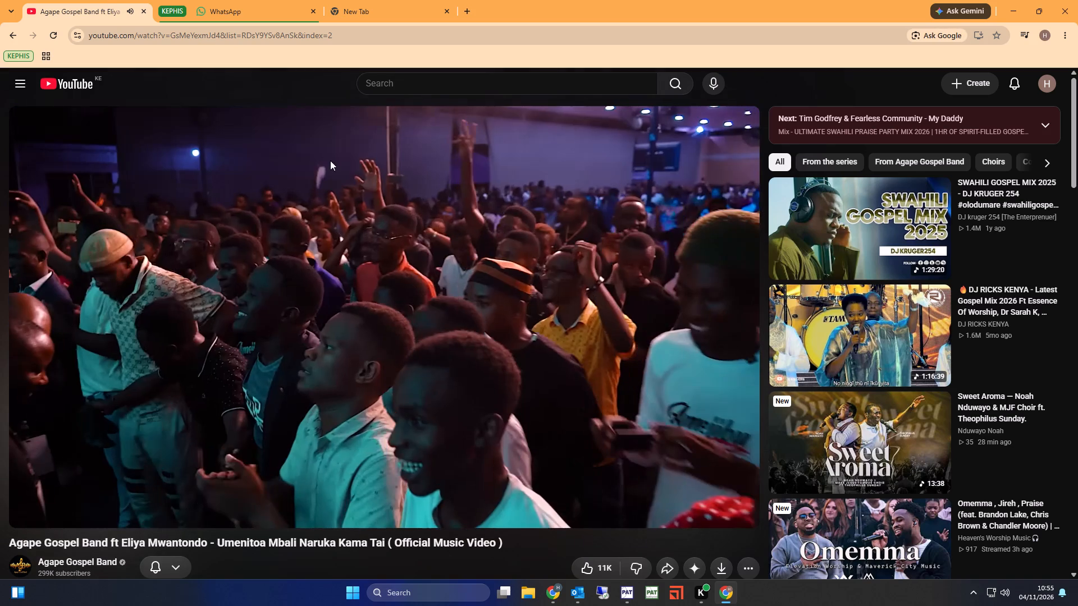
# Replace the gospel video with the Madilu System - Jalousie mix from YouTube's home page, skipping its advert, and return to the Administration window.
pyautogui.click(93, 83)
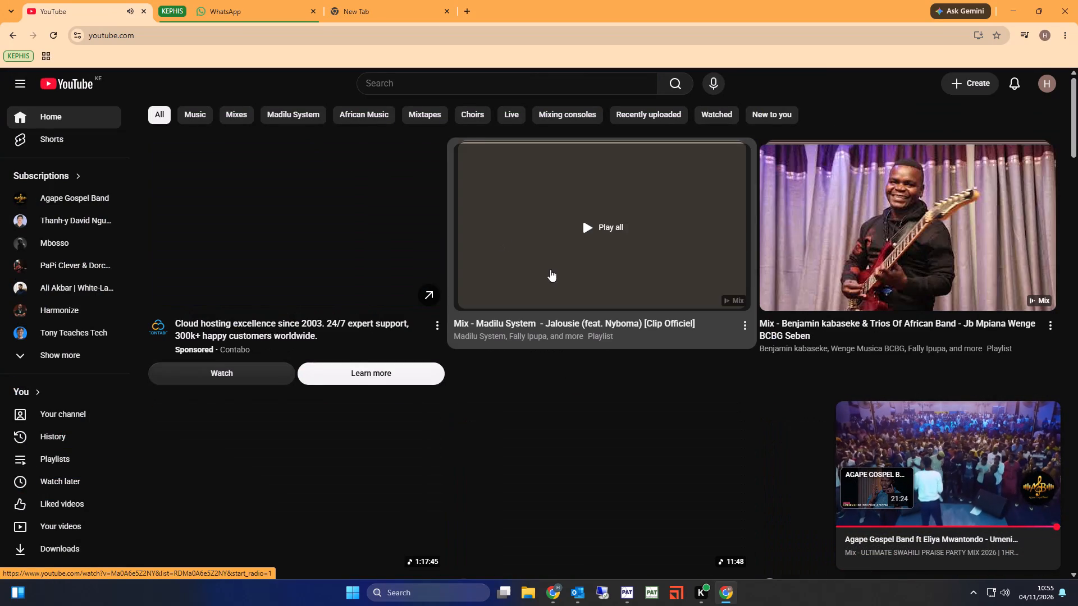
pyautogui.click(1049, 412)
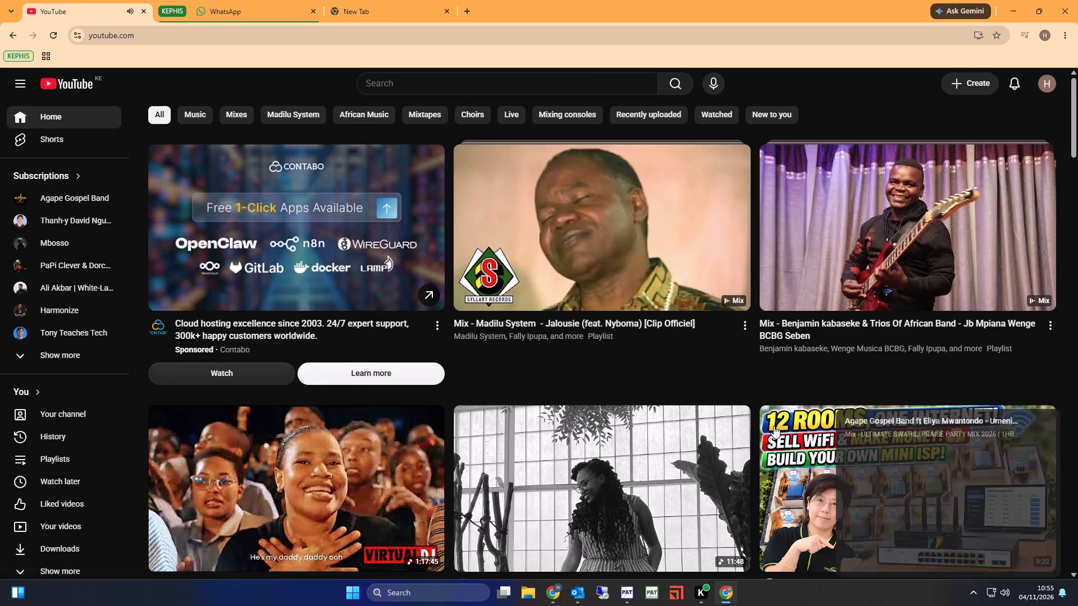
pyautogui.scroll(-3, 666, 458)
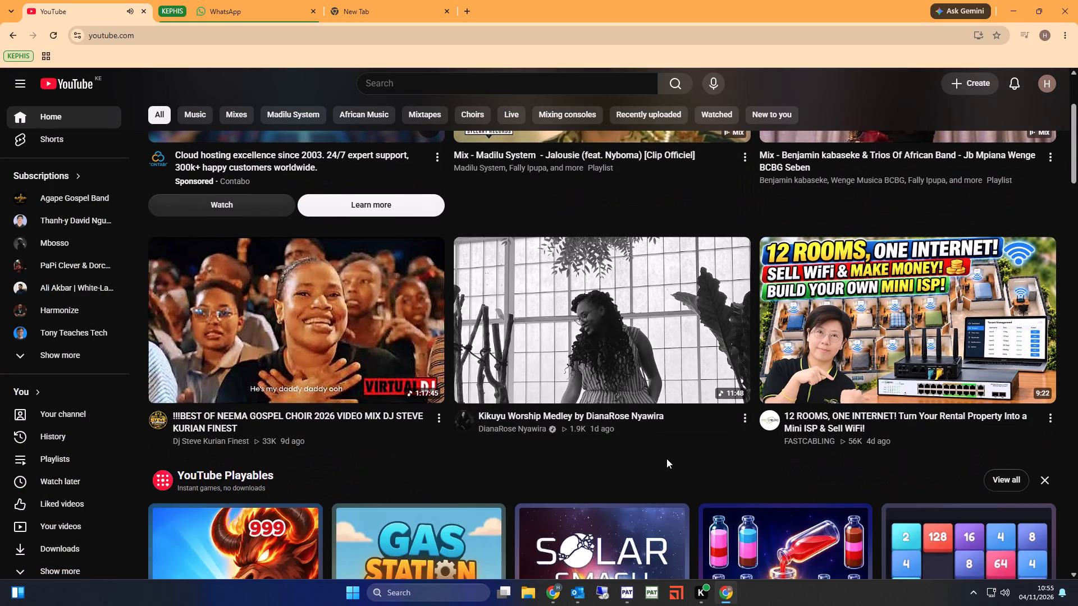
pyautogui.scroll(3, 666, 458)
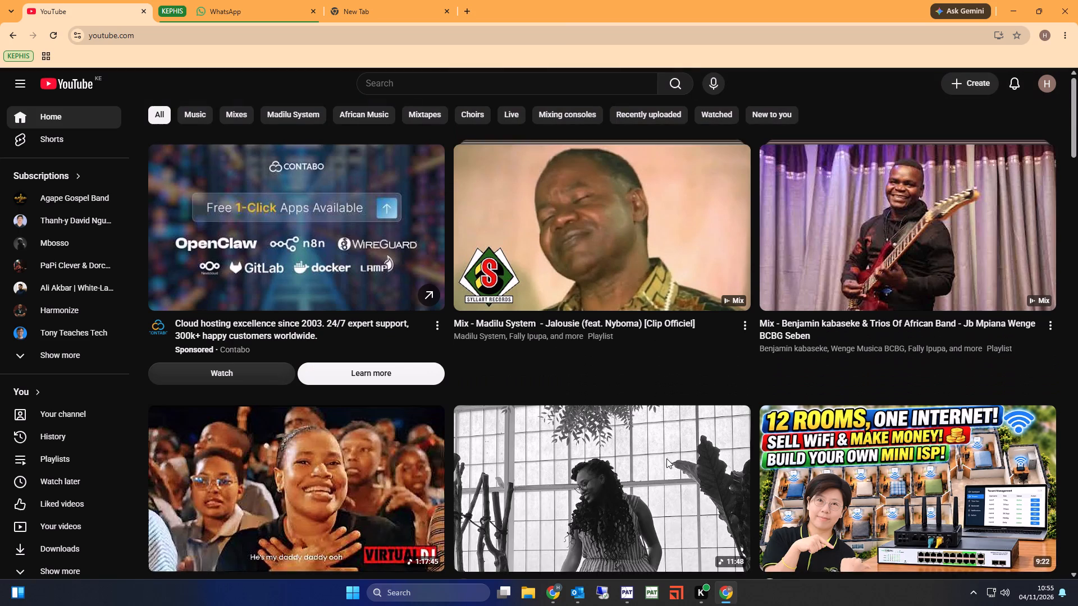
pyautogui.click(628, 269)
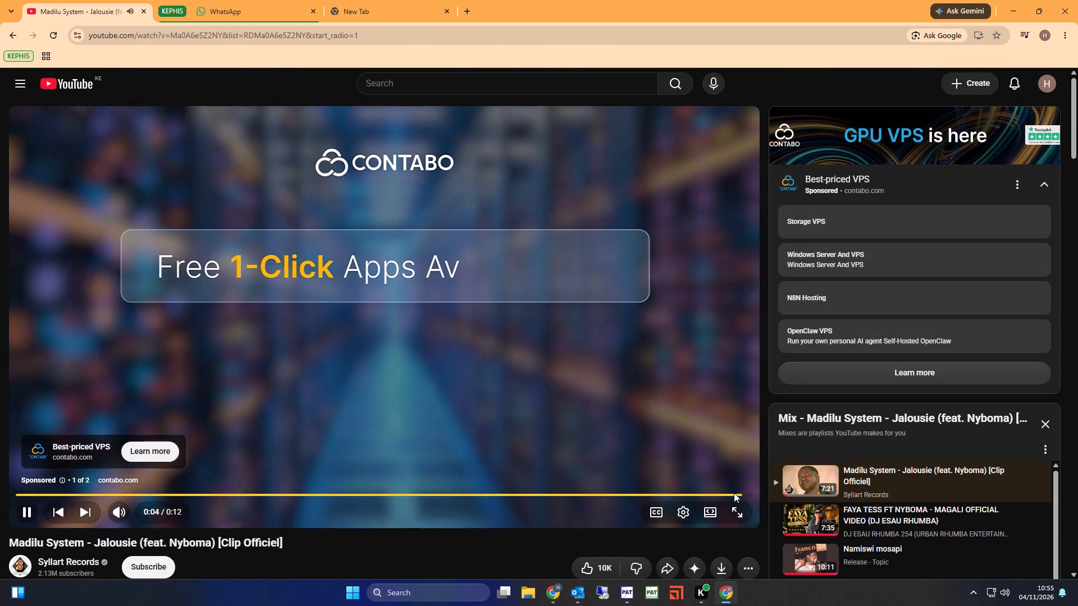
pyautogui.click(734, 482)
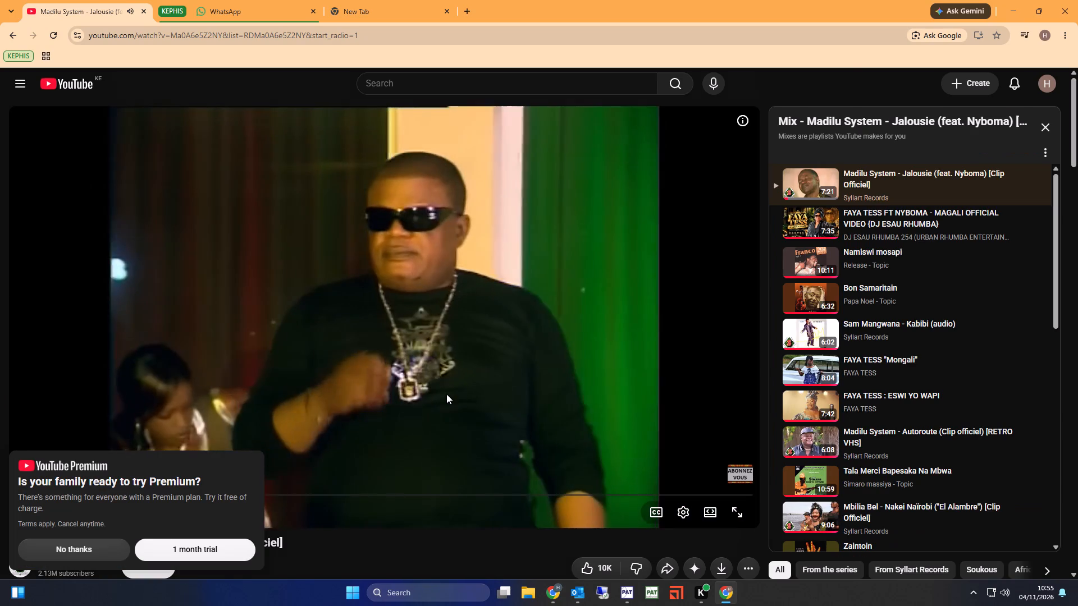
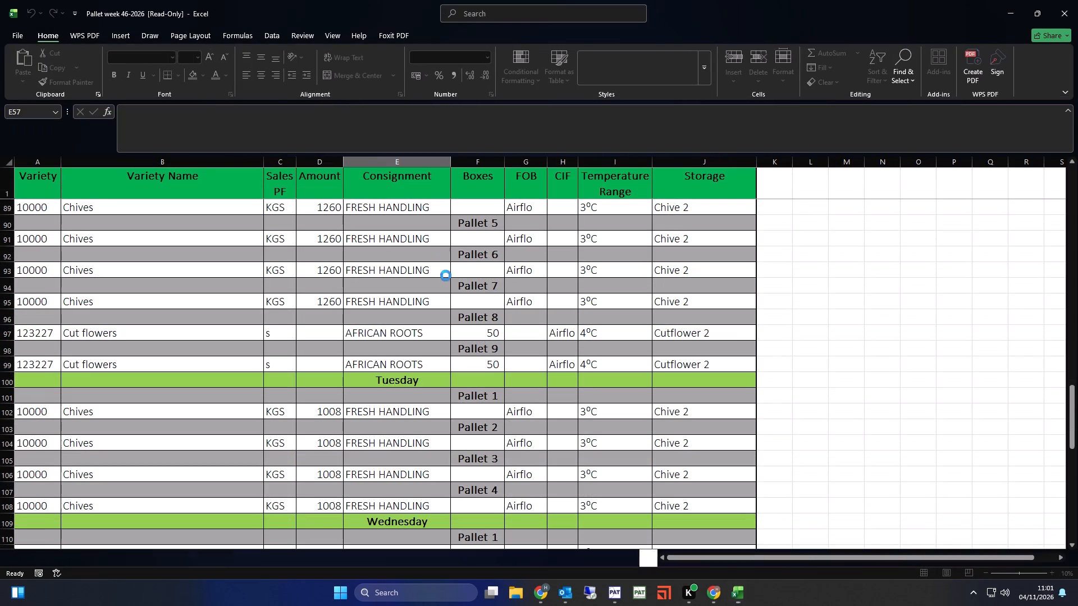
# Highlight the three Vitacress Herbs cuttings rows under Friday's Pallet 4 in yellow.
pyautogui.scroll(18, 392, 354)
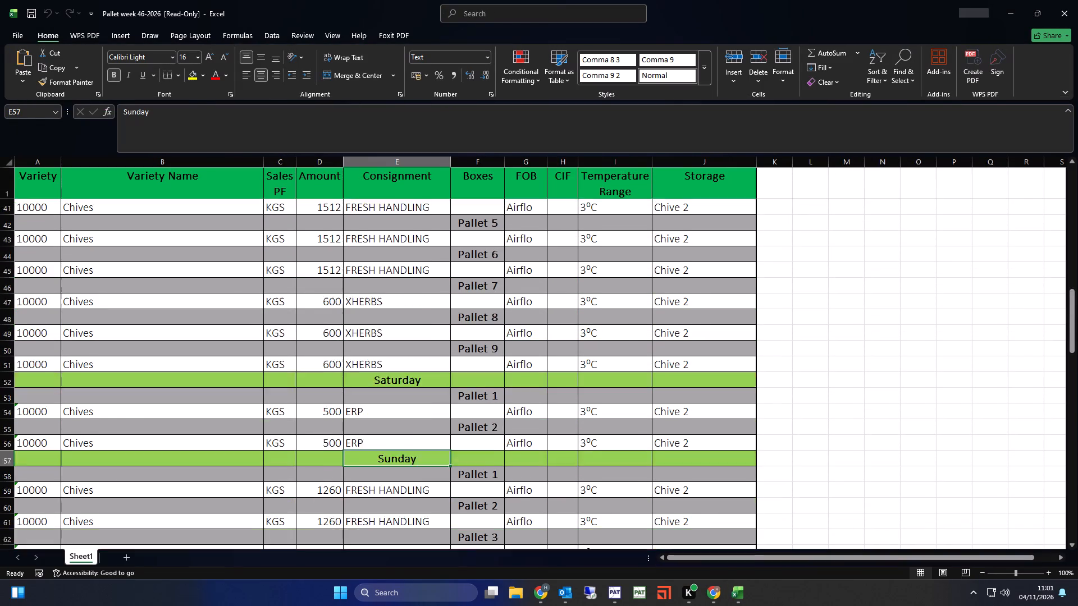
pyautogui.scroll(20, 392, 354)
pyautogui.scroll(2, 392, 354)
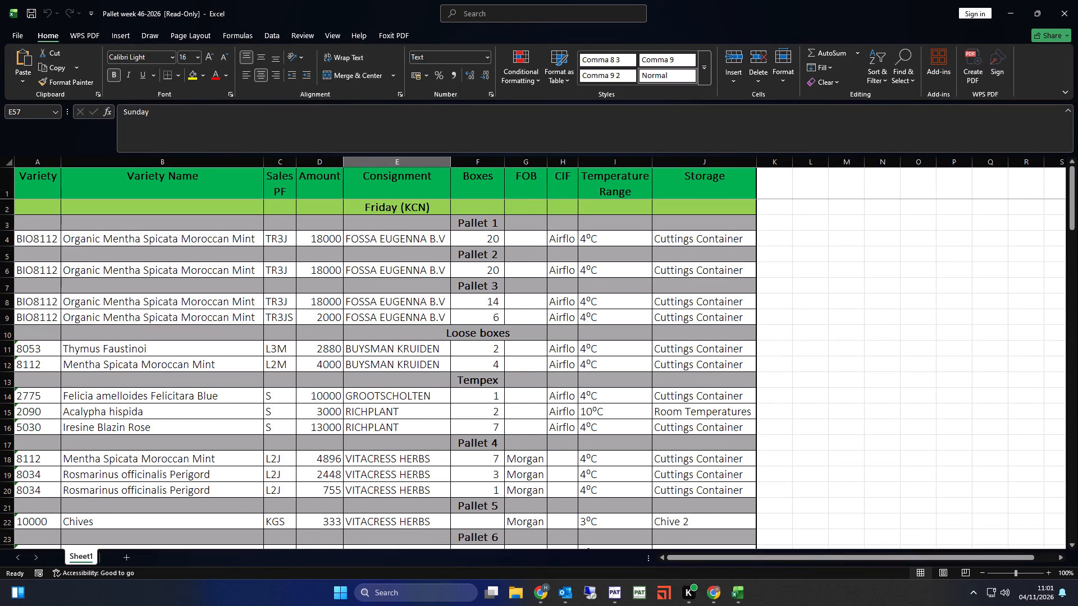
pyautogui.scroll(-2, 378, 390)
pyautogui.click(378, 367)
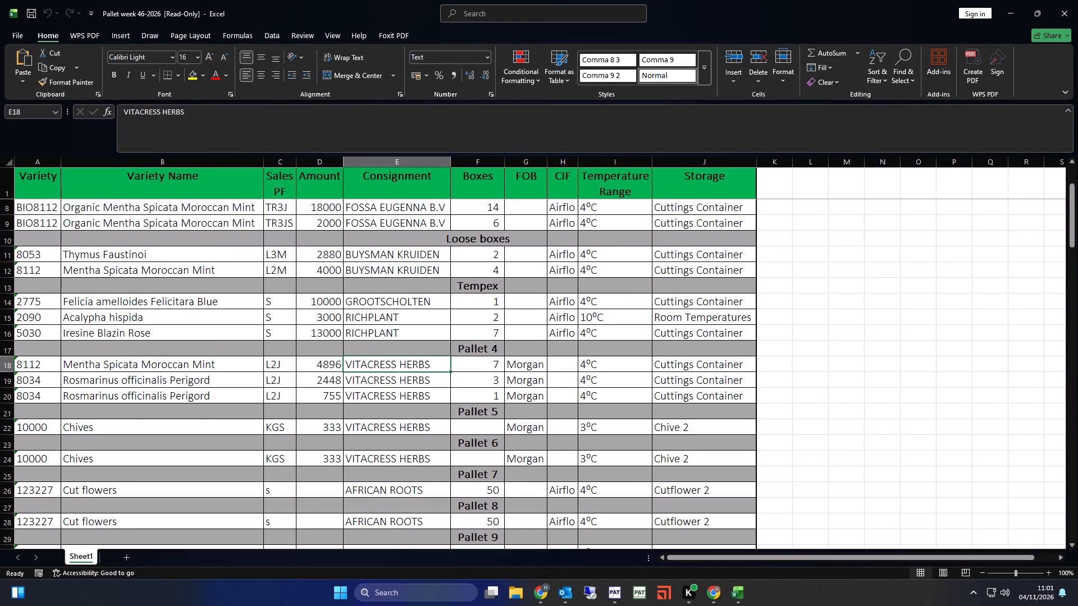
pyautogui.moveTo(11, 362); pyautogui.dragTo(11, 397)
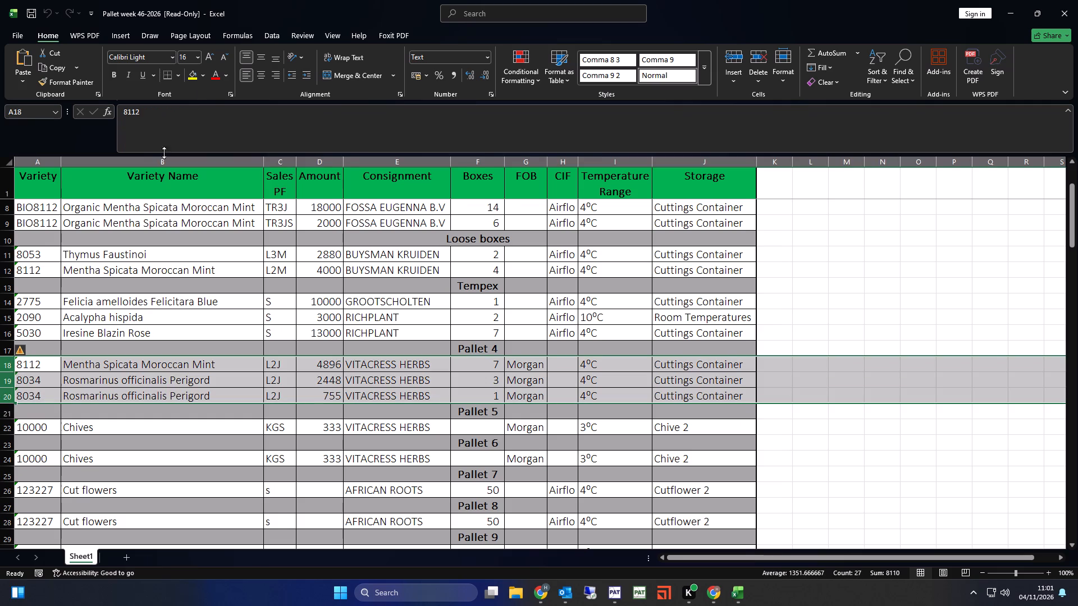
pyautogui.click(191, 78)
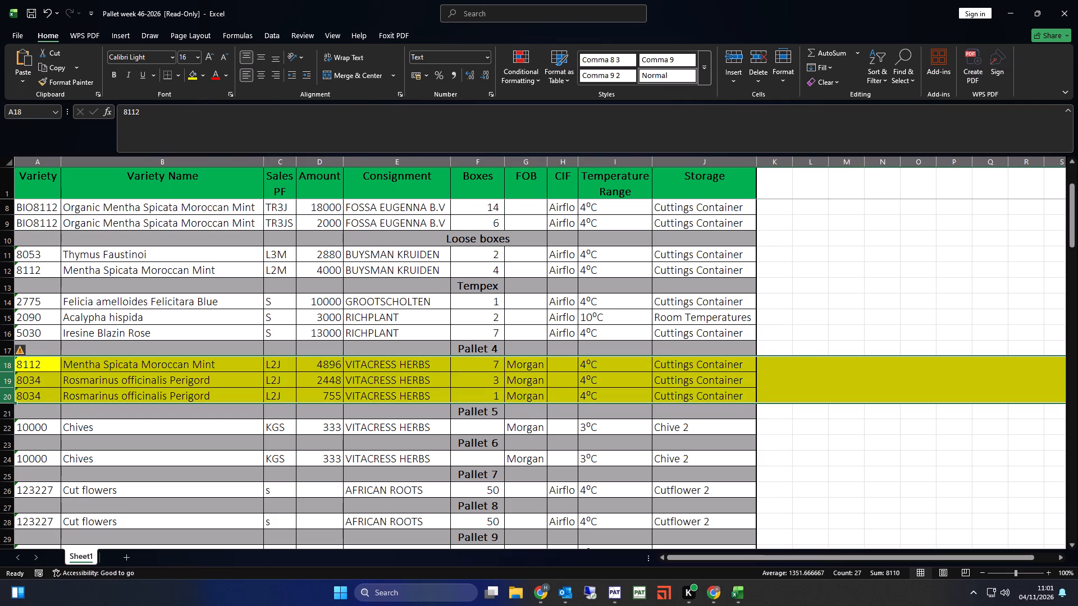
# Check the combined box count of the three highlighted Vitacress Herbs rows in Pallet 4.
pyautogui.click(482, 392)
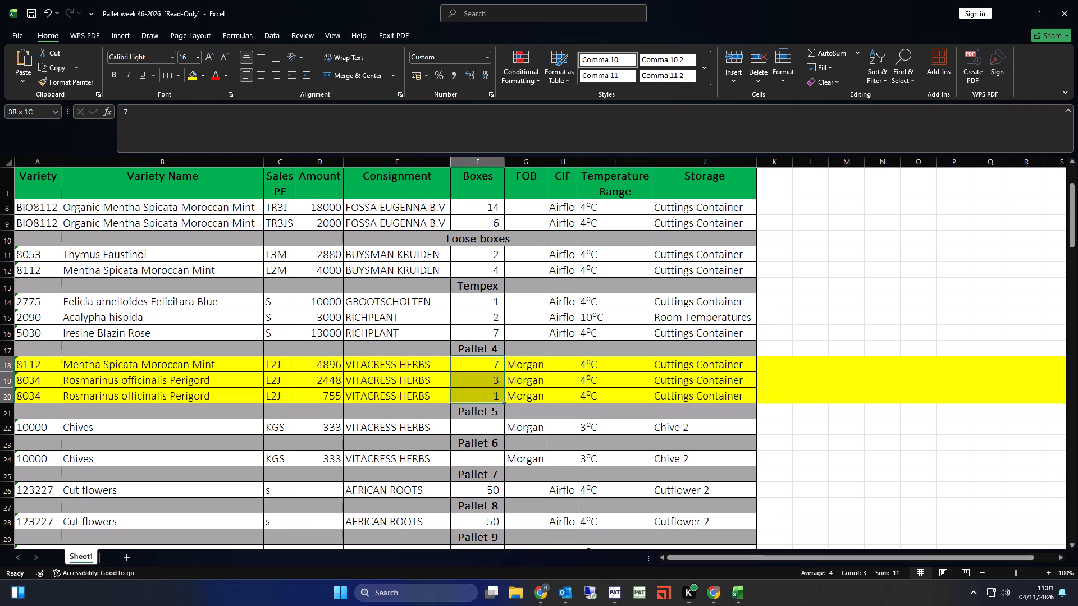
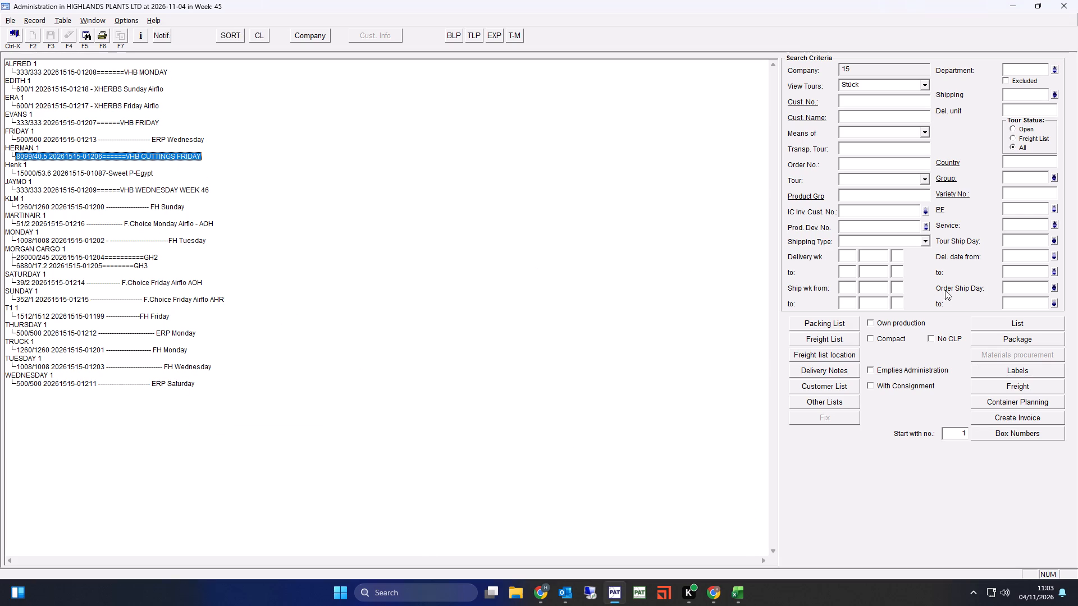
pyautogui.click(1002, 318)
pyautogui.click(575, 10)
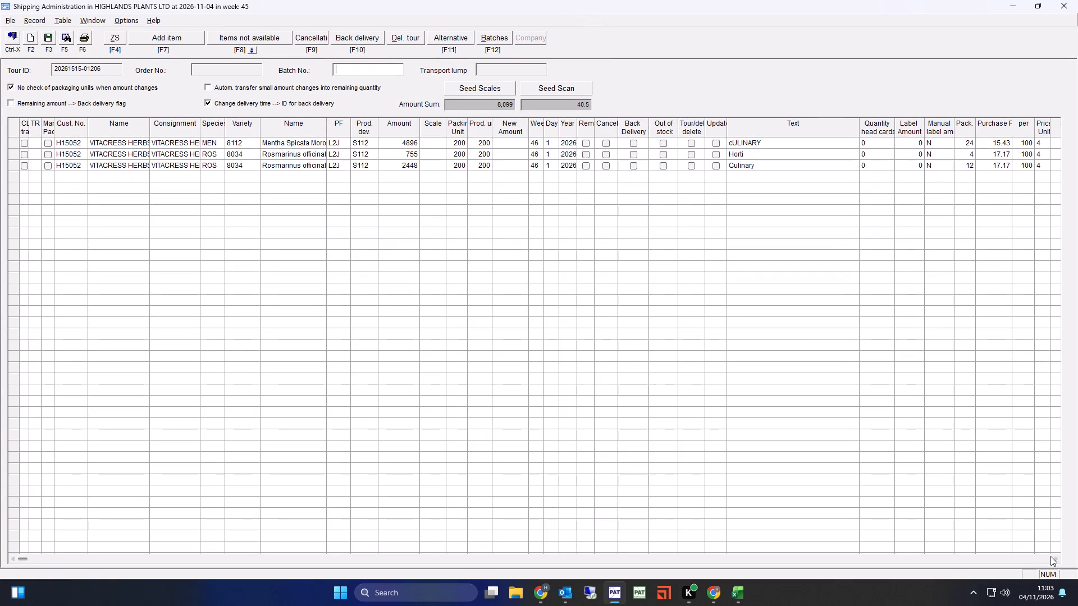
pyautogui.click(1056, 558)
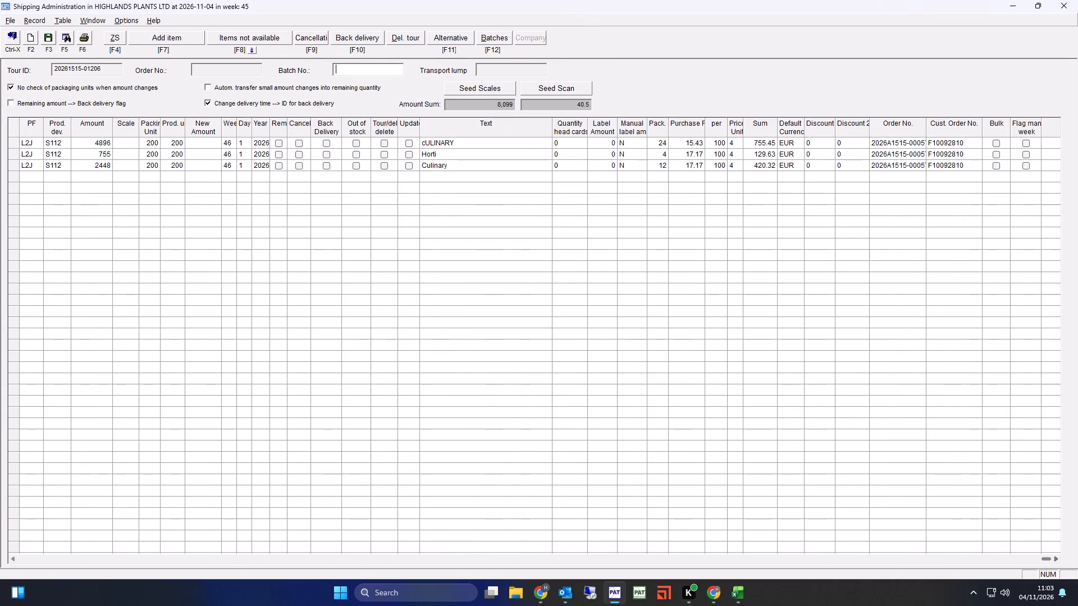
pyautogui.moveTo(968, 167); pyautogui.dragTo(925, 175)
pyautogui.hotkey('ctrl', 'c')
pyautogui.hotkey('ctrl', 'c')
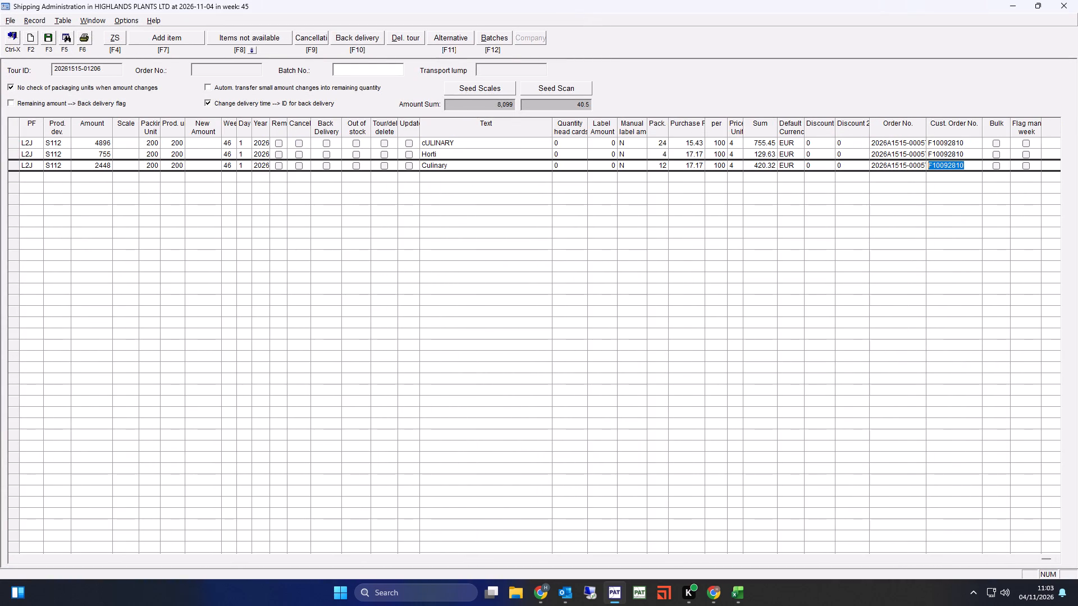
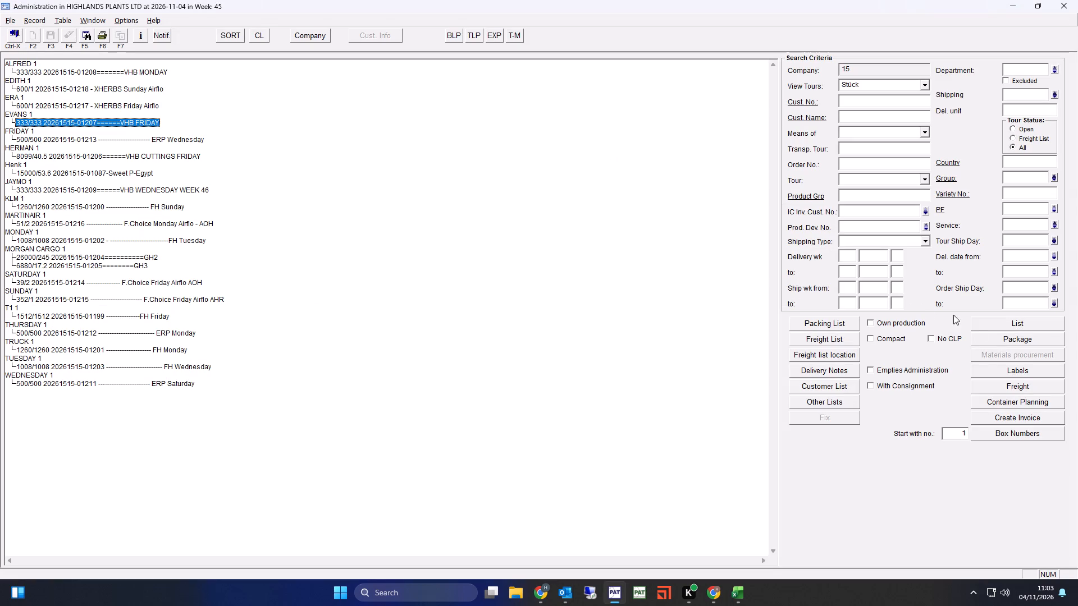
pyautogui.click(1003, 325)
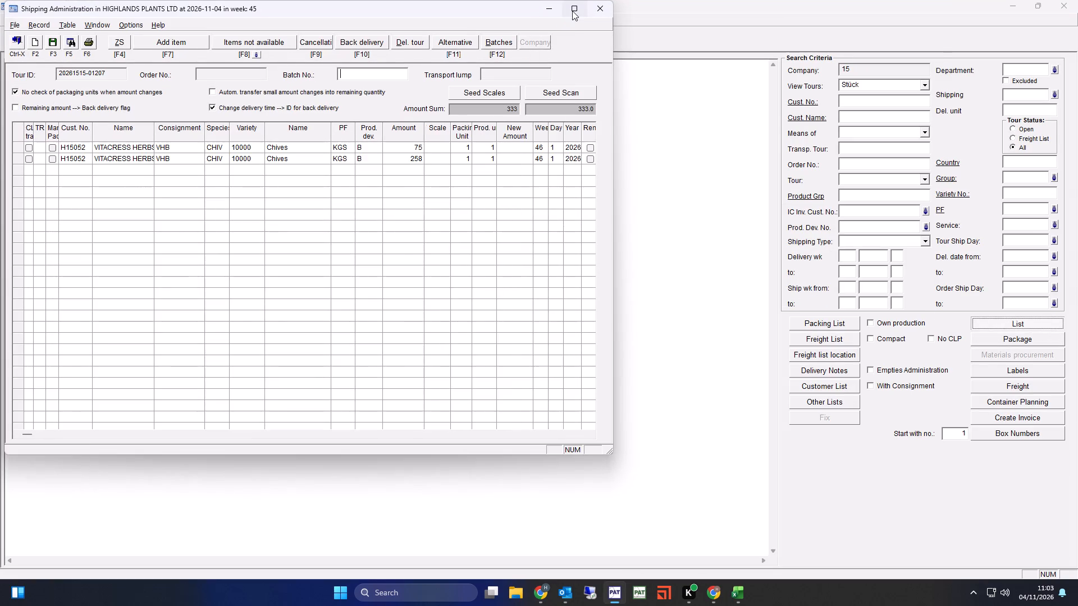
pyautogui.click(572, 11)
pyautogui.click(1055, 558)
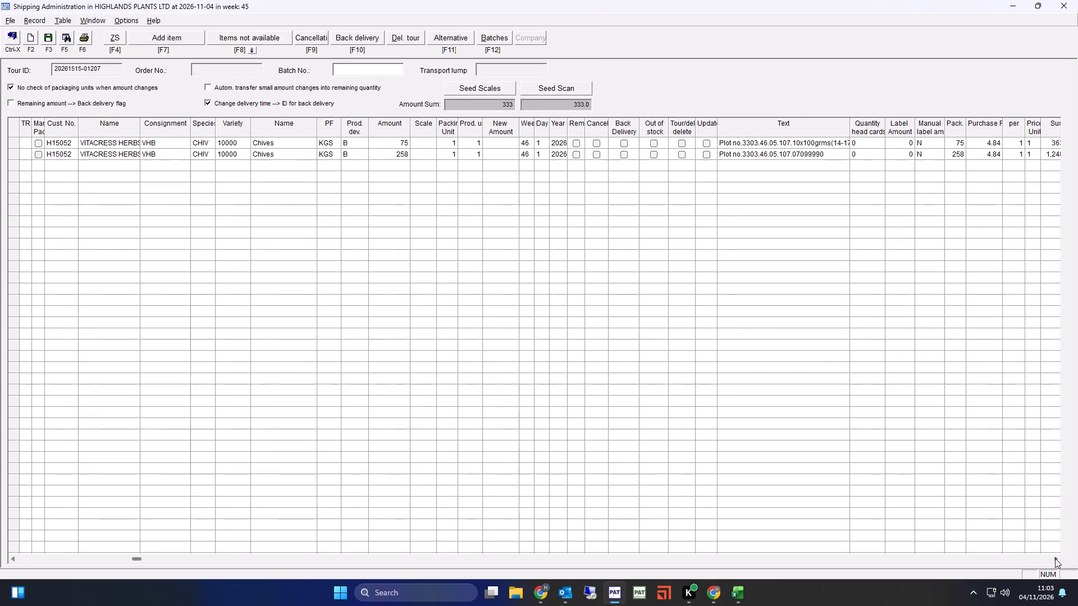
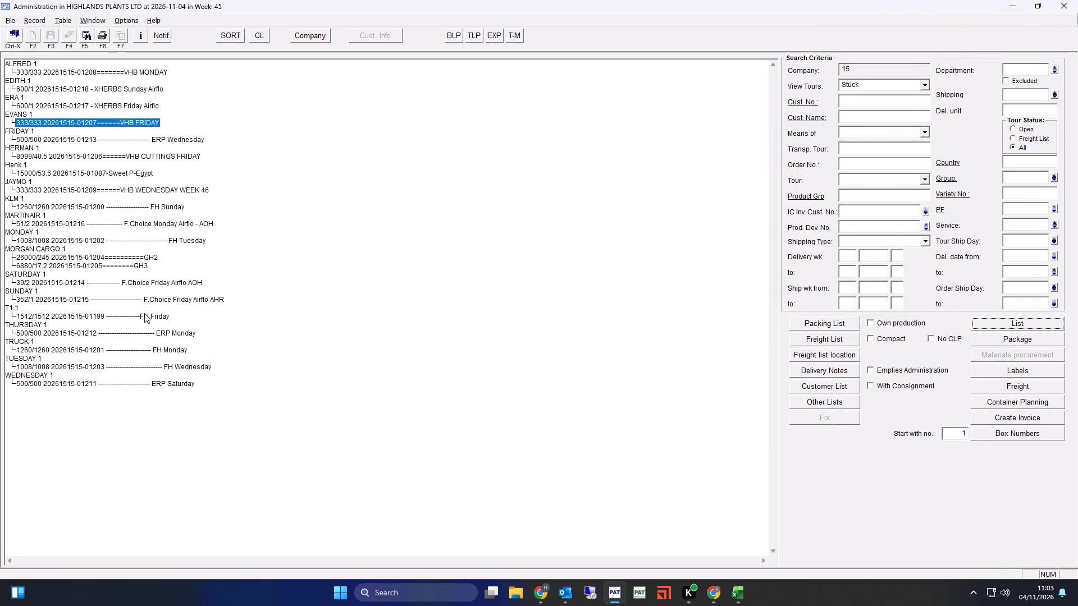
# Open the shipping list of the VHB Wednesday week 46 tour and select the customer order number on the 258-unit Chives line.
pyautogui.click(156, 192)
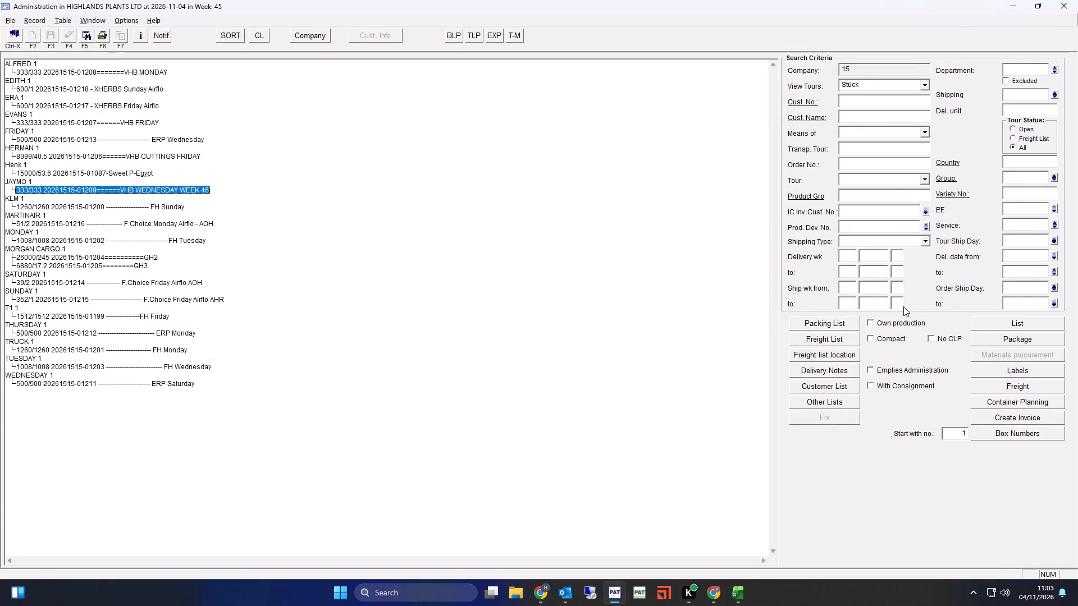
pyautogui.click(1022, 322)
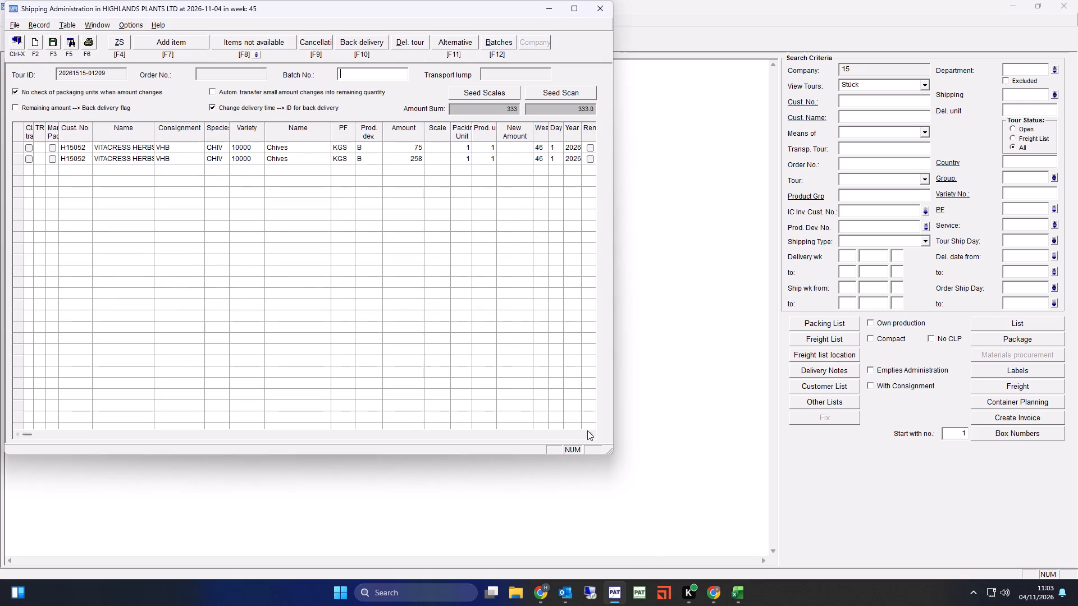
pyautogui.click(592, 431)
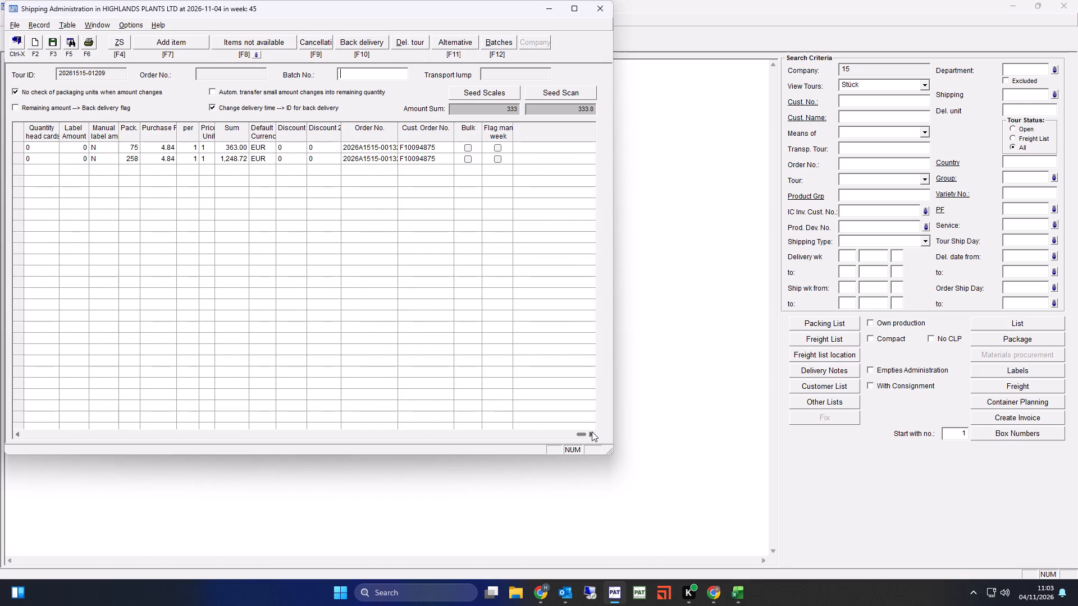
pyautogui.moveTo(445, 159); pyautogui.dragTo(380, 165)
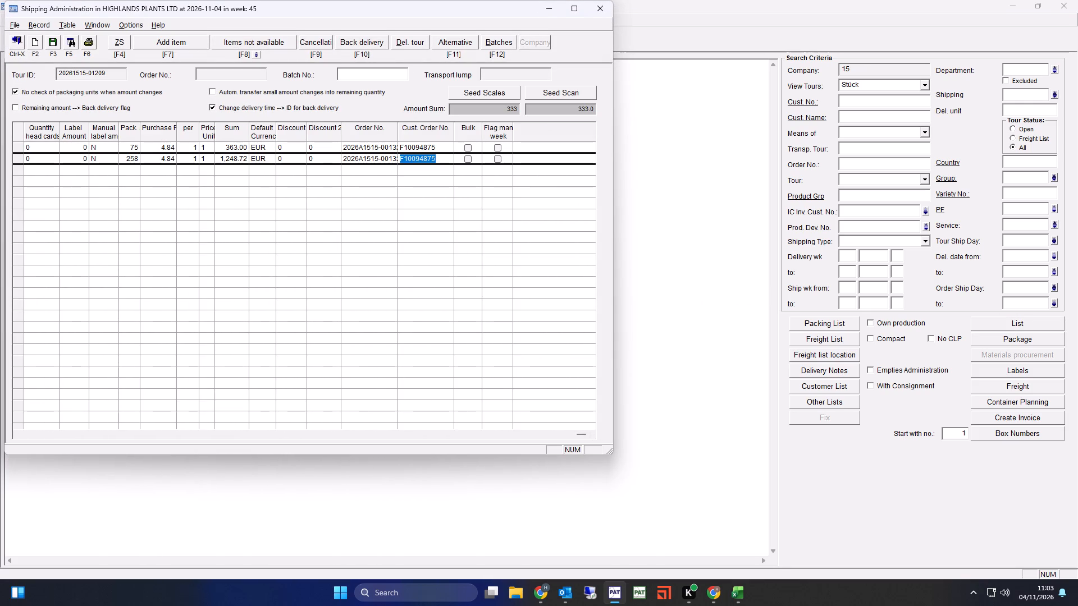
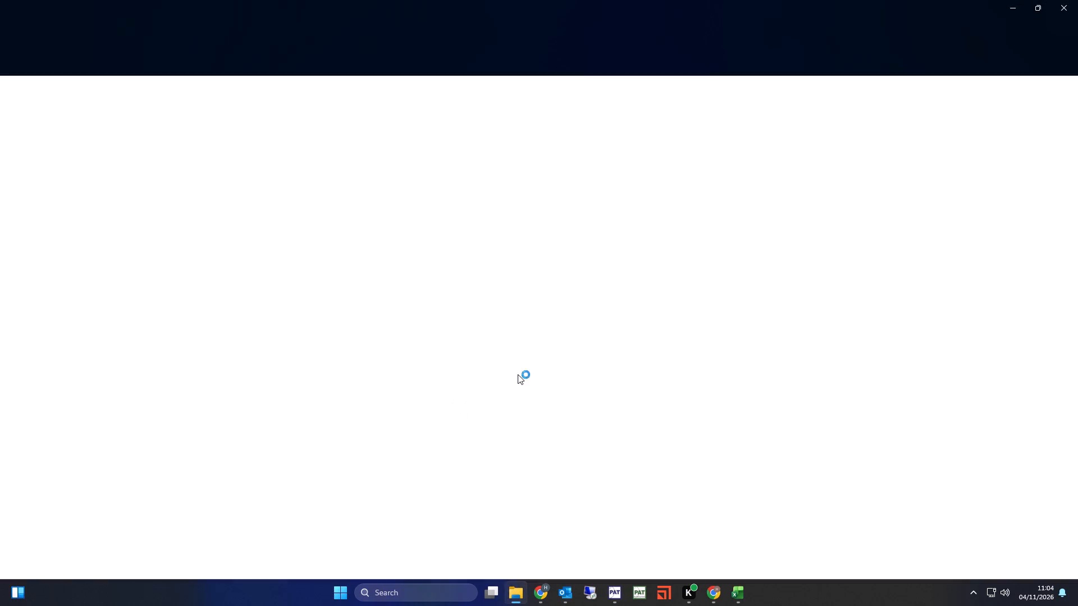
# Switch to Excel and bring up the Pallet week 46-2026 workbook.
pyautogui.click(738, 589)
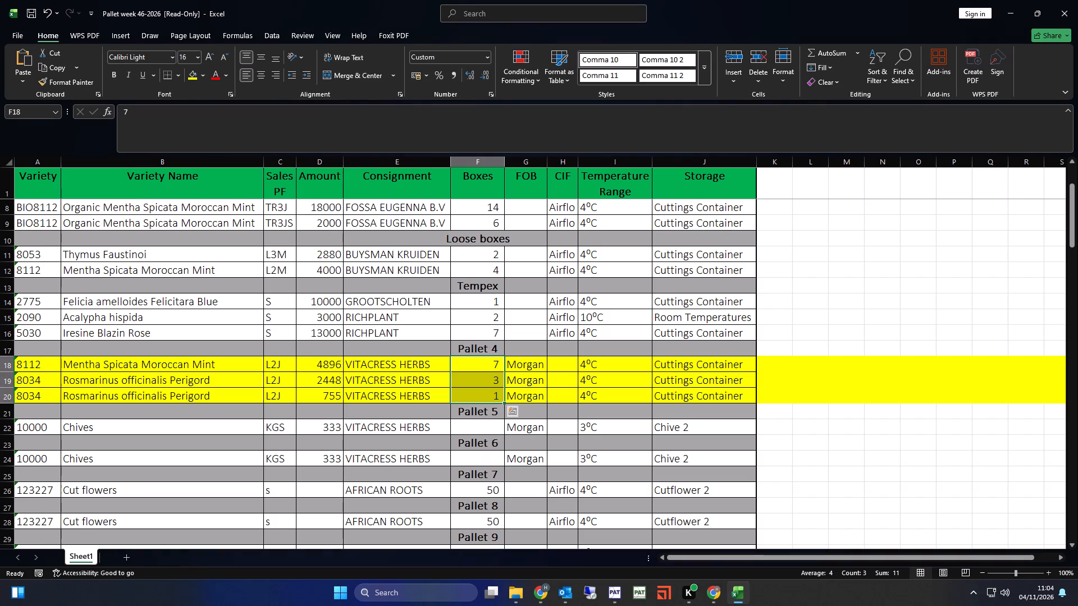
# Fill the entire Pallet 5 heading row below the highlighted VITACRESS HERBS rows with yellow.
pyautogui.click(569, 440)
pyautogui.click(447, 416)
pyautogui.click(468, 379)
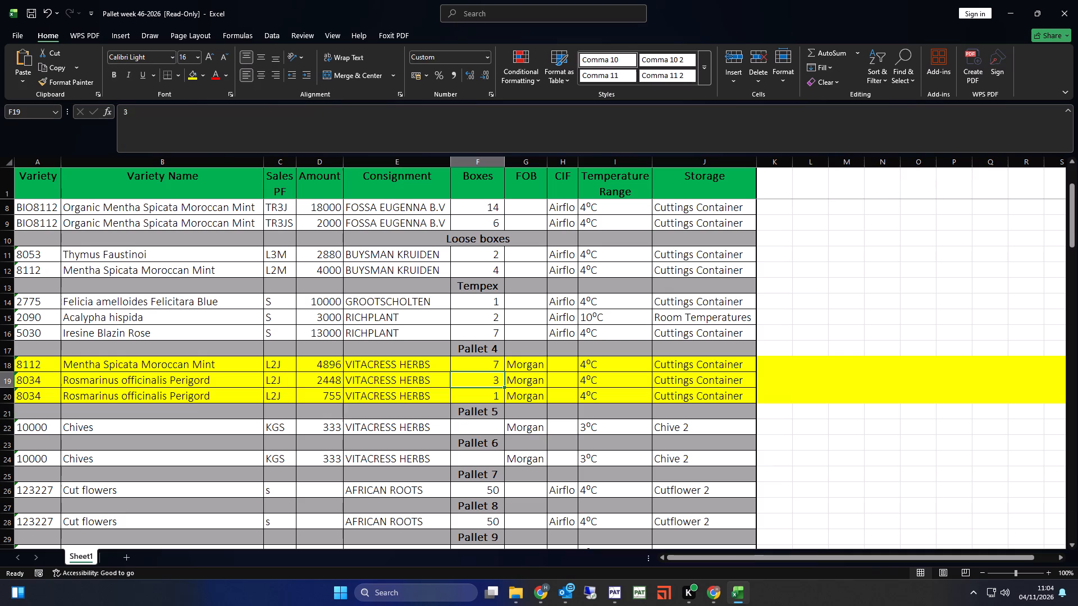
pyautogui.click(0, 407)
pyautogui.click(187, 75)
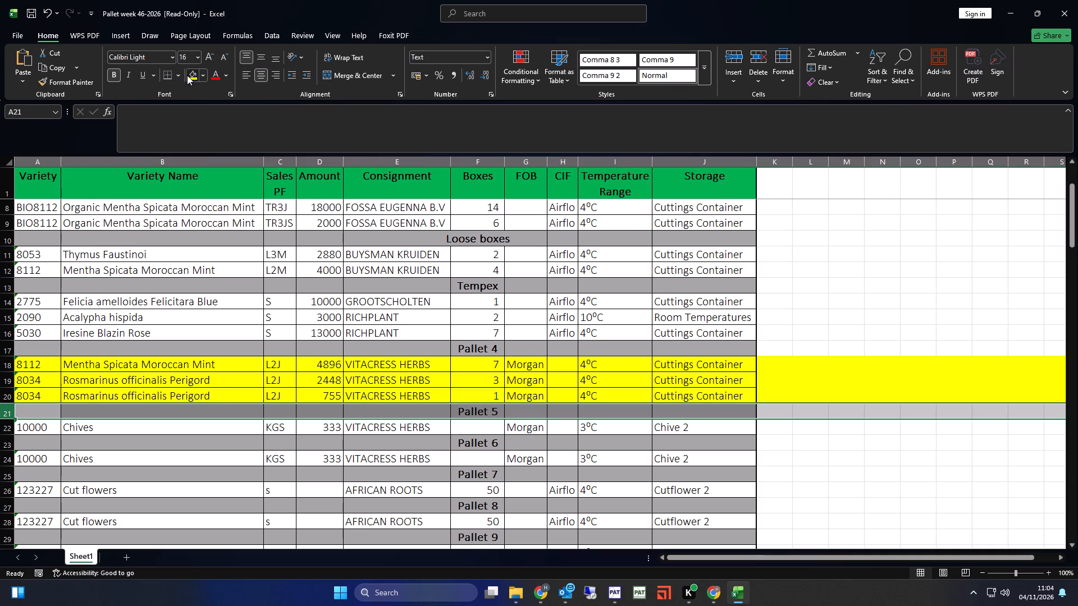
pyautogui.click(291, 378)
pyautogui.click(319, 375)
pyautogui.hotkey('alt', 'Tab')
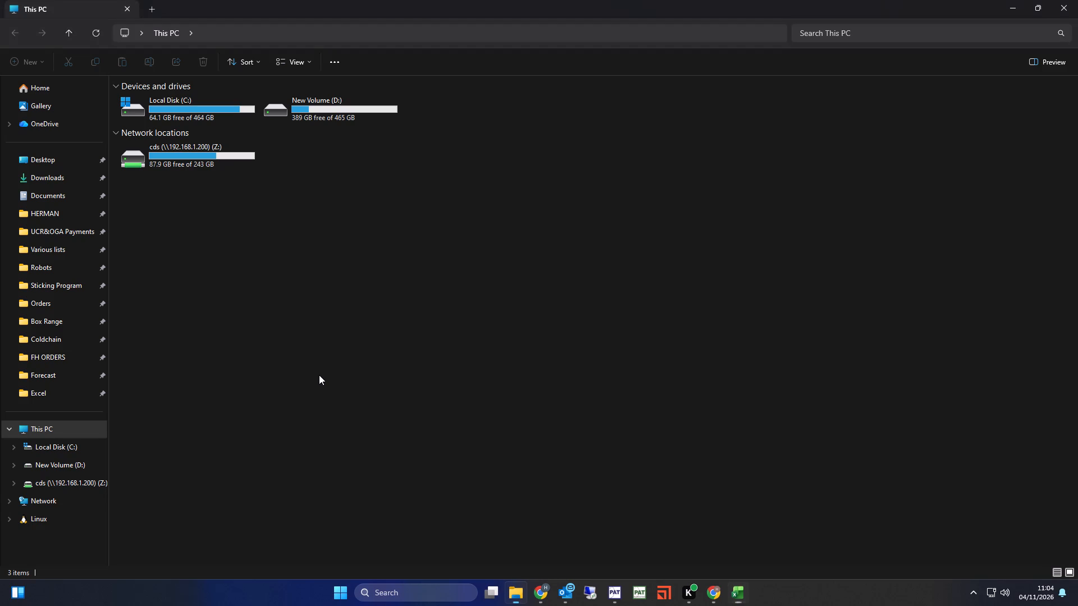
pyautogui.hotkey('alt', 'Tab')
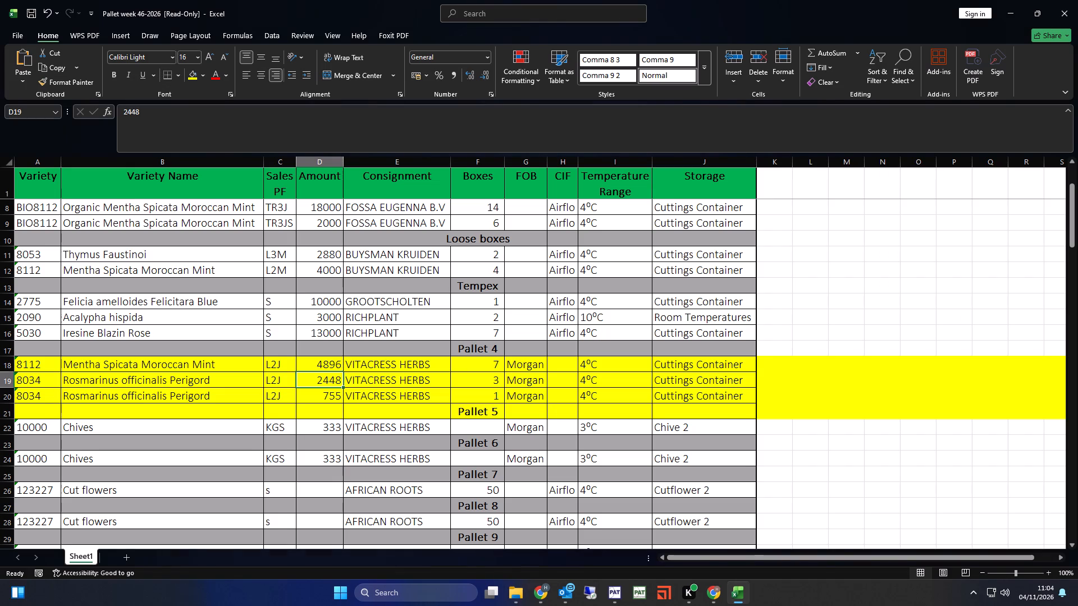